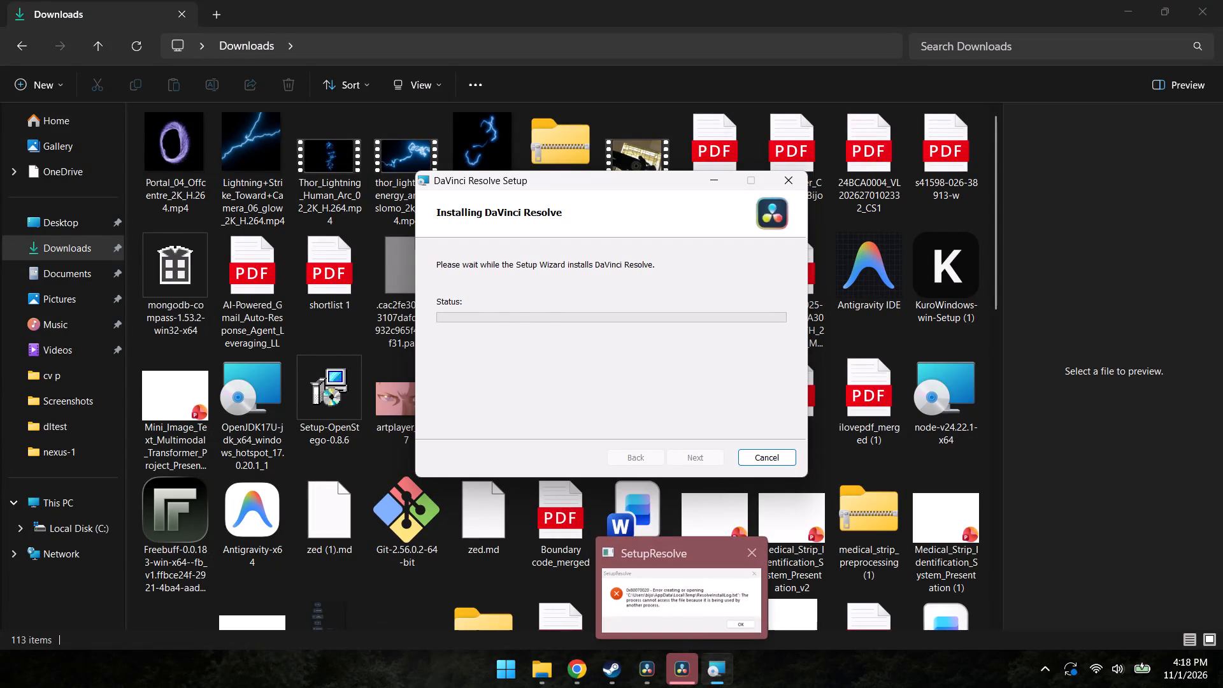
Dismiss the SetupResolve error window and bring the DaVinci Resolve Setup wizard forward.
click(682, 612)
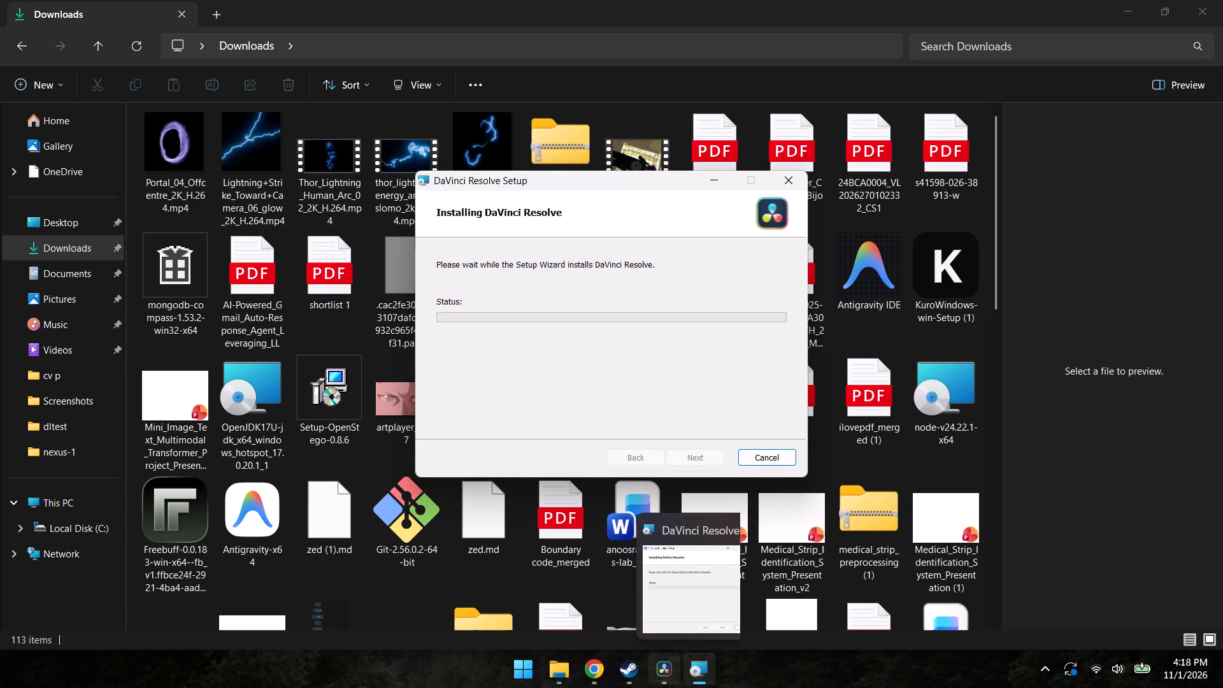
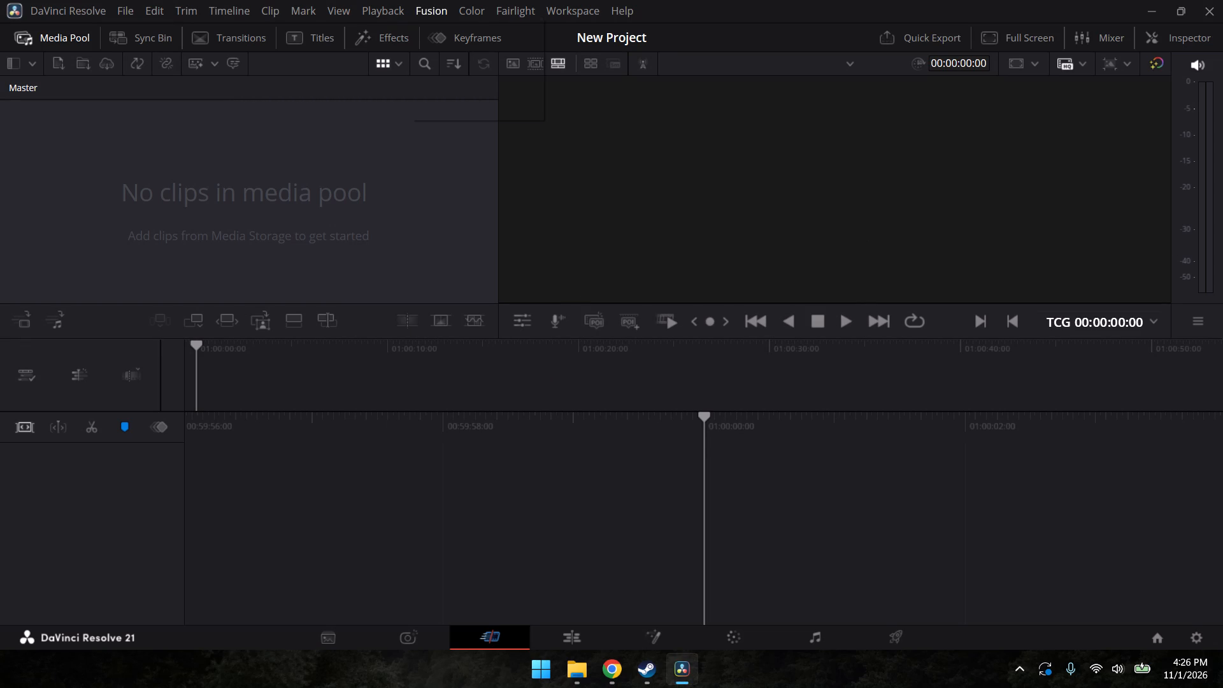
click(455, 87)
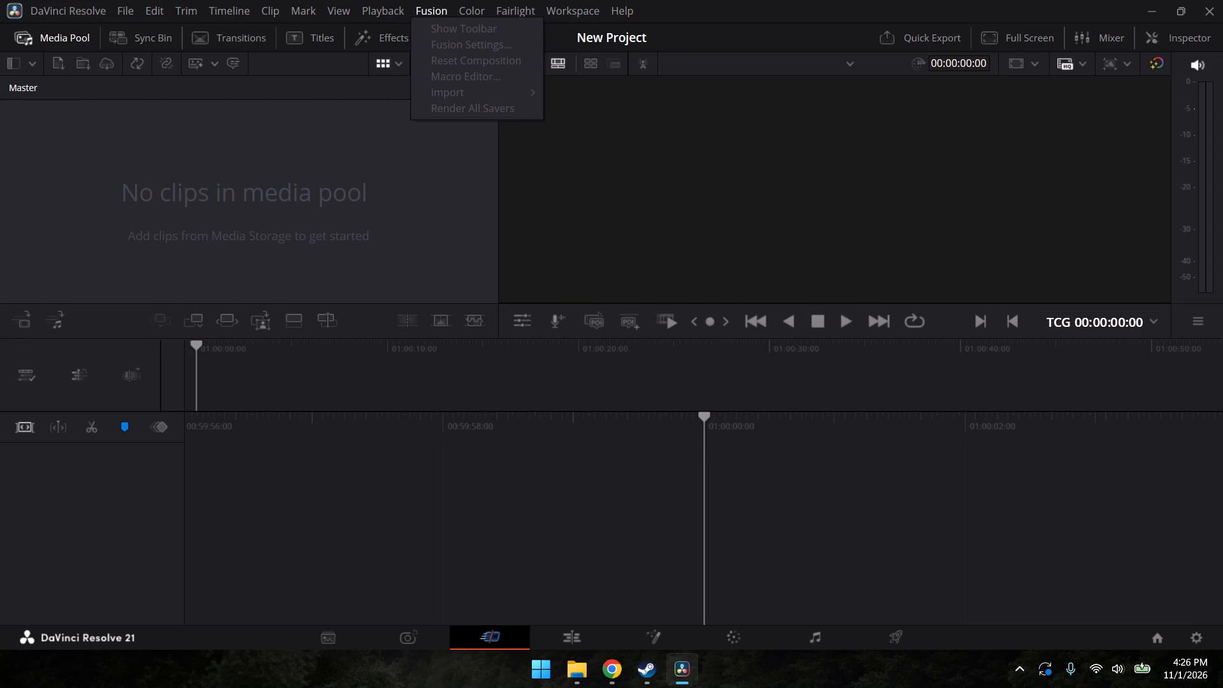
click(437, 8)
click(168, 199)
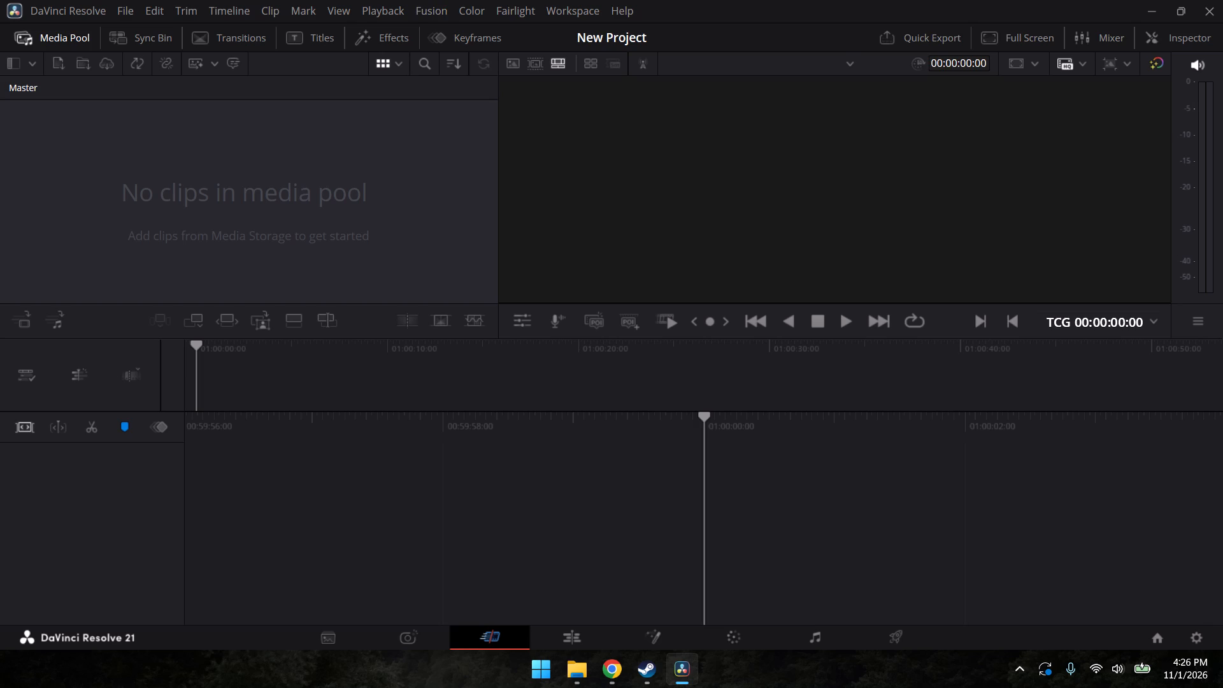
Import the IMG_2391.MOV clip from Downloads into the media pool, changing the project frame rate to 60 frames per second.
click(61, 61)
click(78, 173)
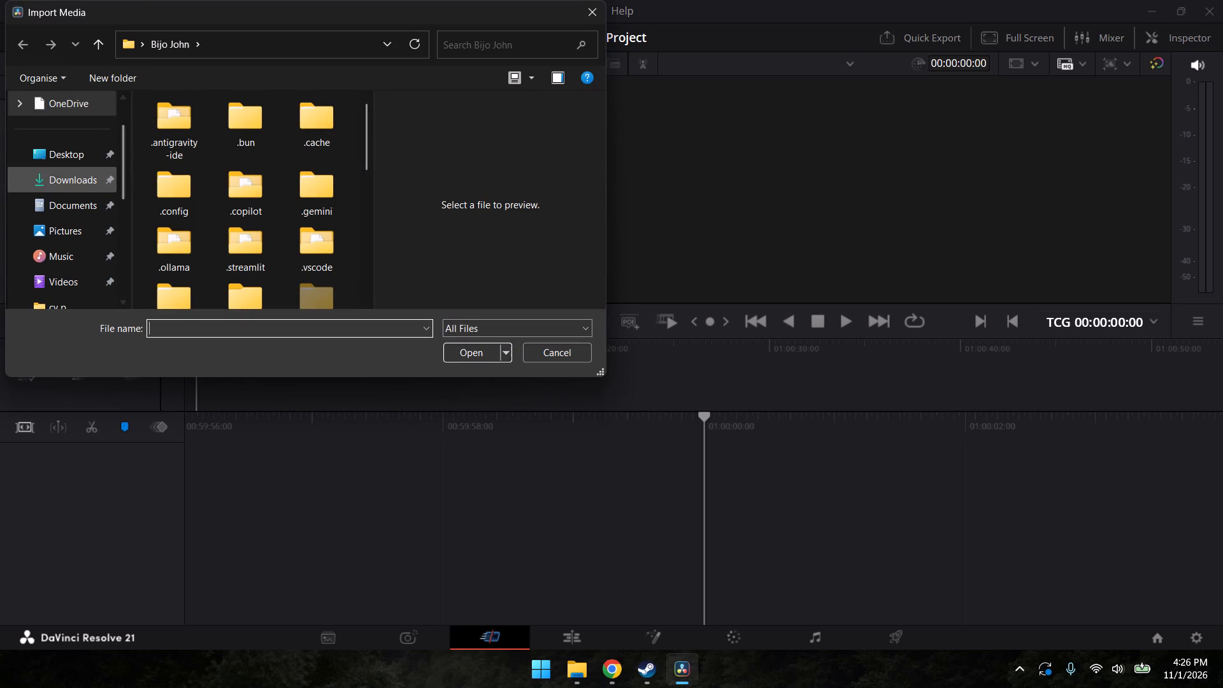
double_click(271, 122)
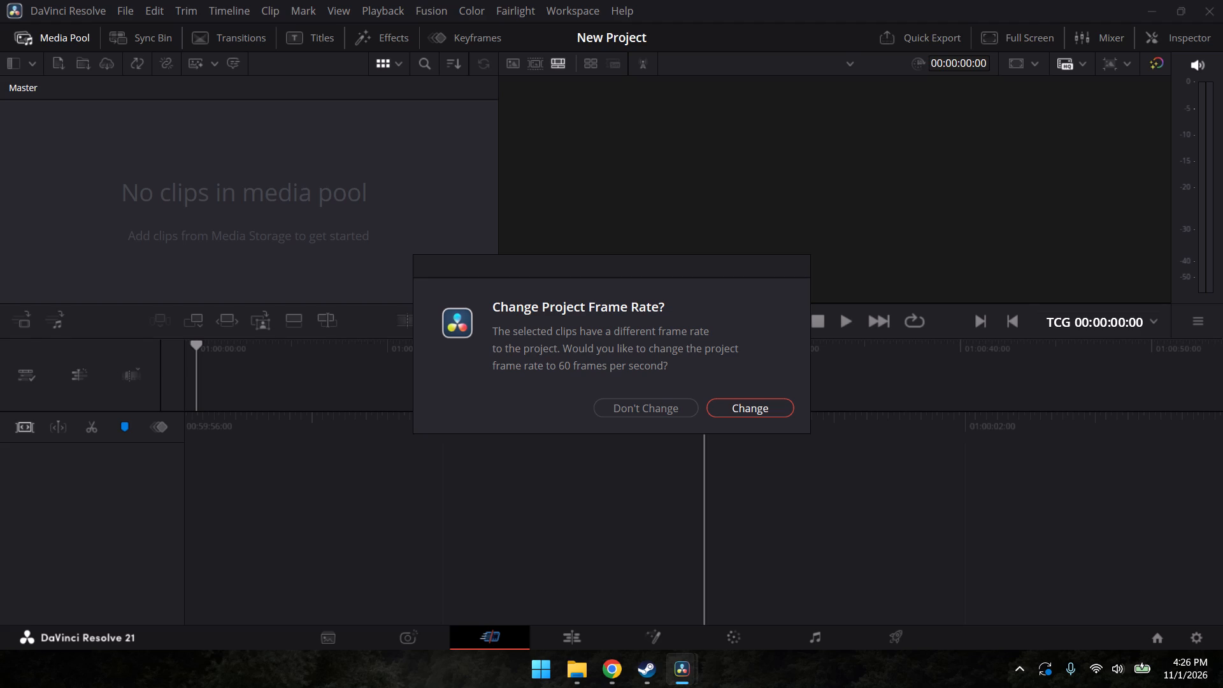
click(726, 408)
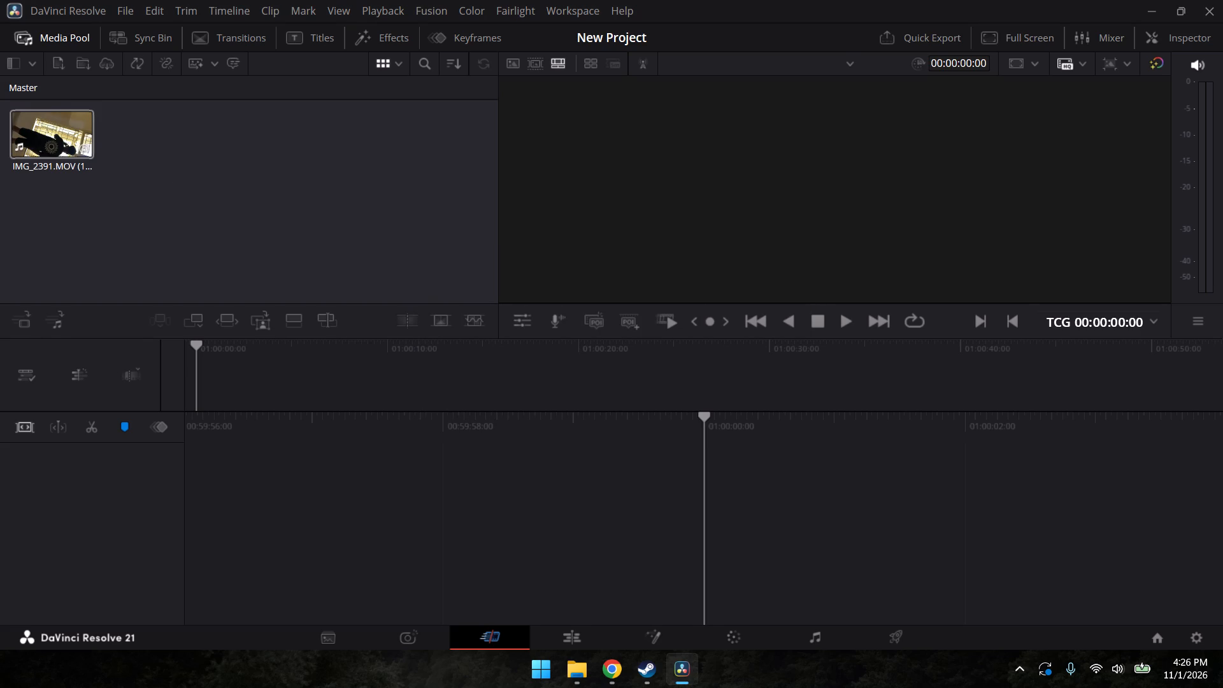
Place the IMG_2391 clip from the media pool at the start of a new timeline.
click(50, 136)
click(35, 140)
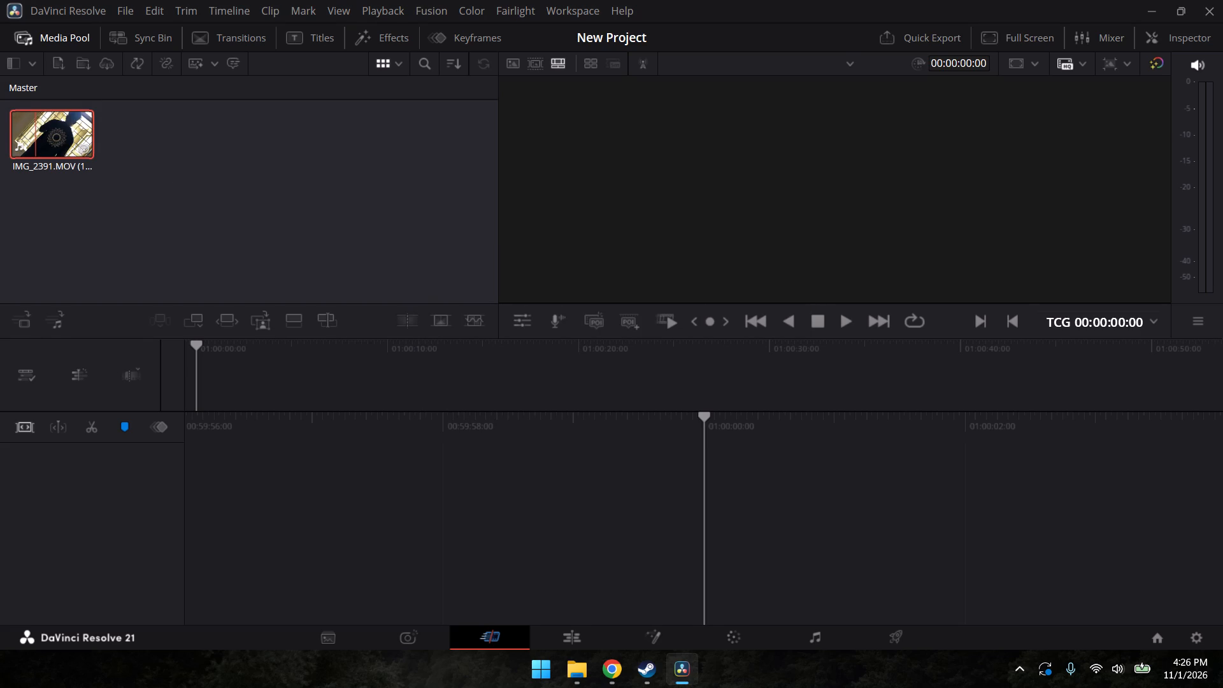
drag(40, 140, 238, 457)
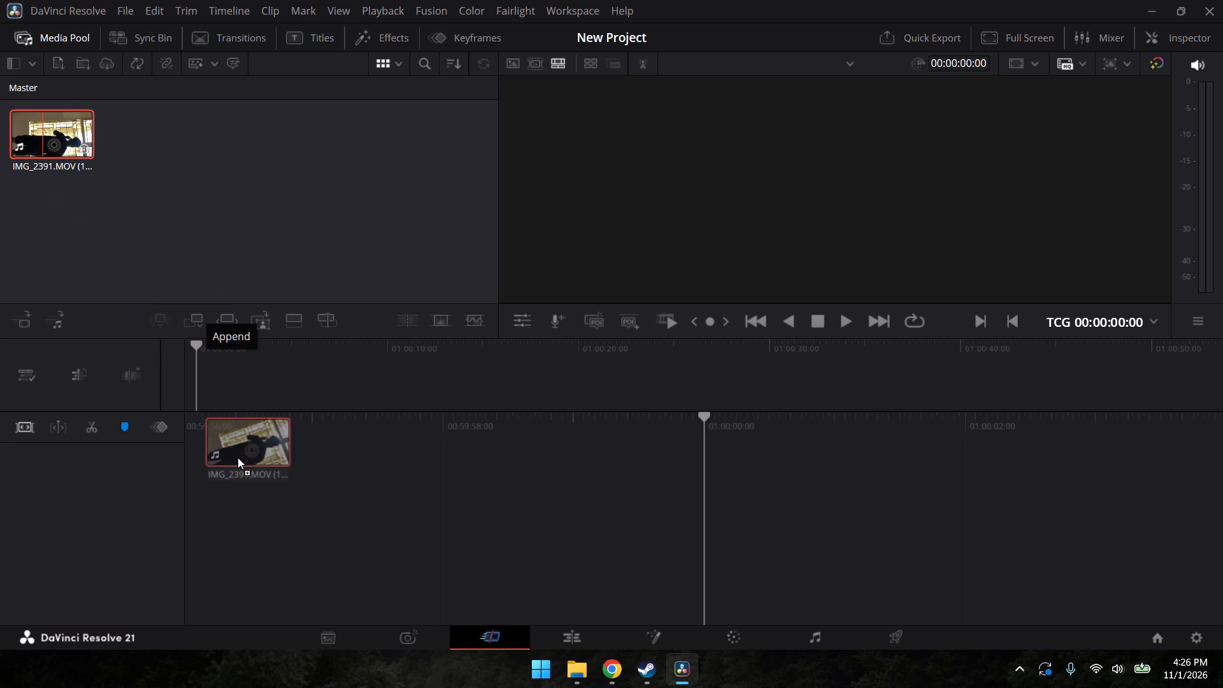
drag(238, 457, 294, 376)
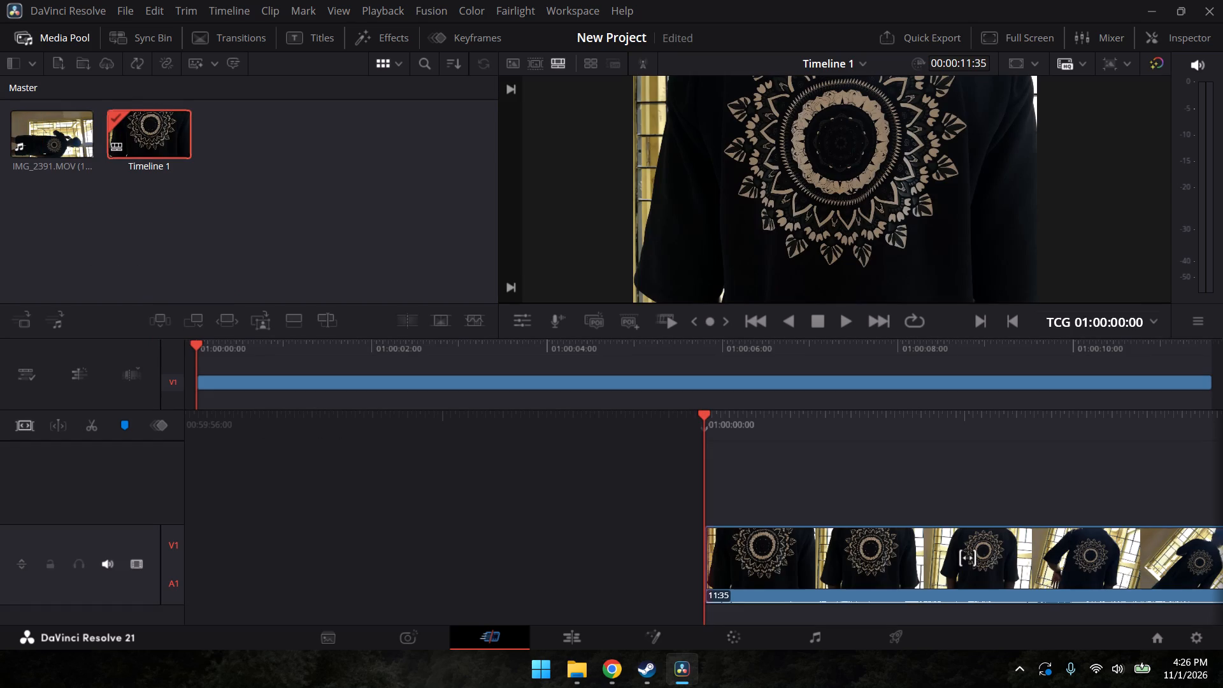
Move the IMG_2391 clip between tracks V1 and V2 on the timeline, leaving it on V2 at the start.
drag(742, 548, 731, 466)
drag(423, 378, 423, 355)
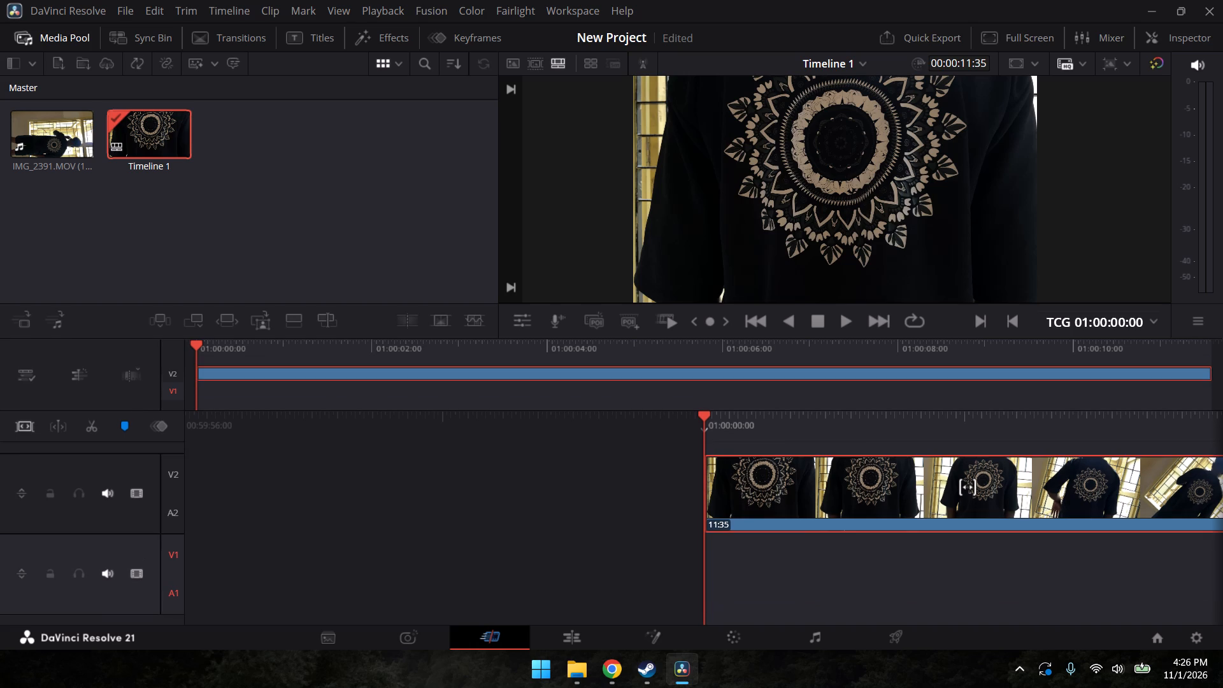
drag(415, 370, 417, 354)
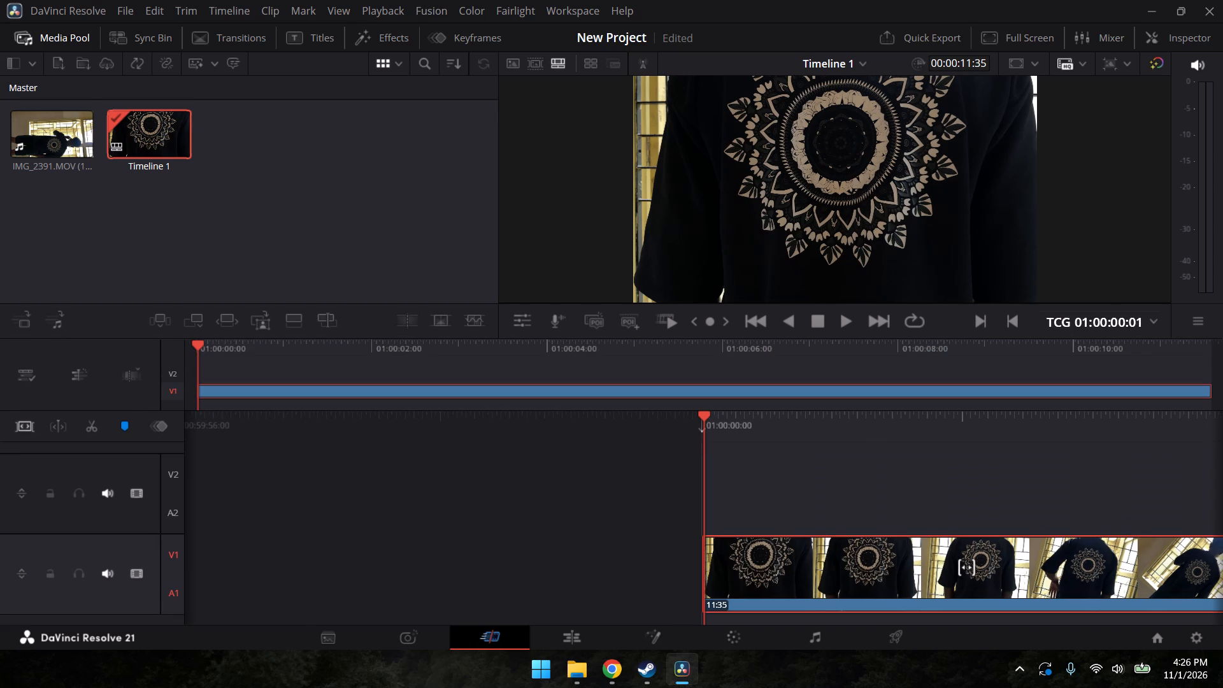
drag(448, 389, 449, 410)
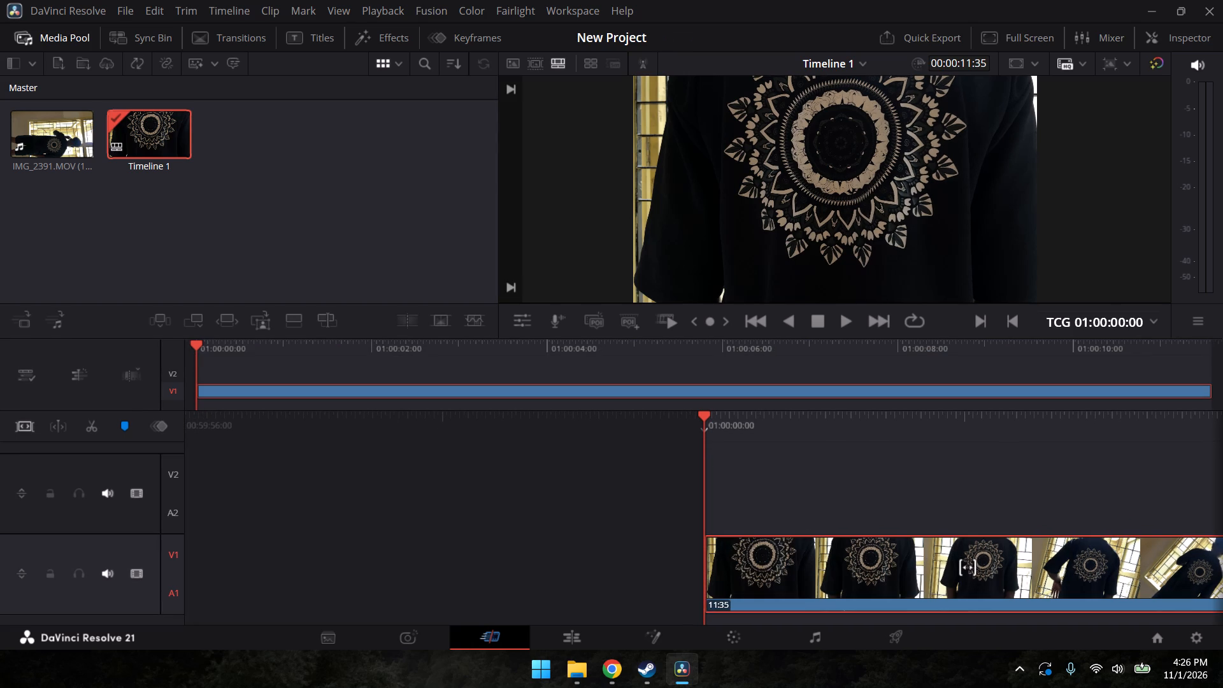
drag(446, 388, 445, 363)
drag(488, 390, 489, 376)
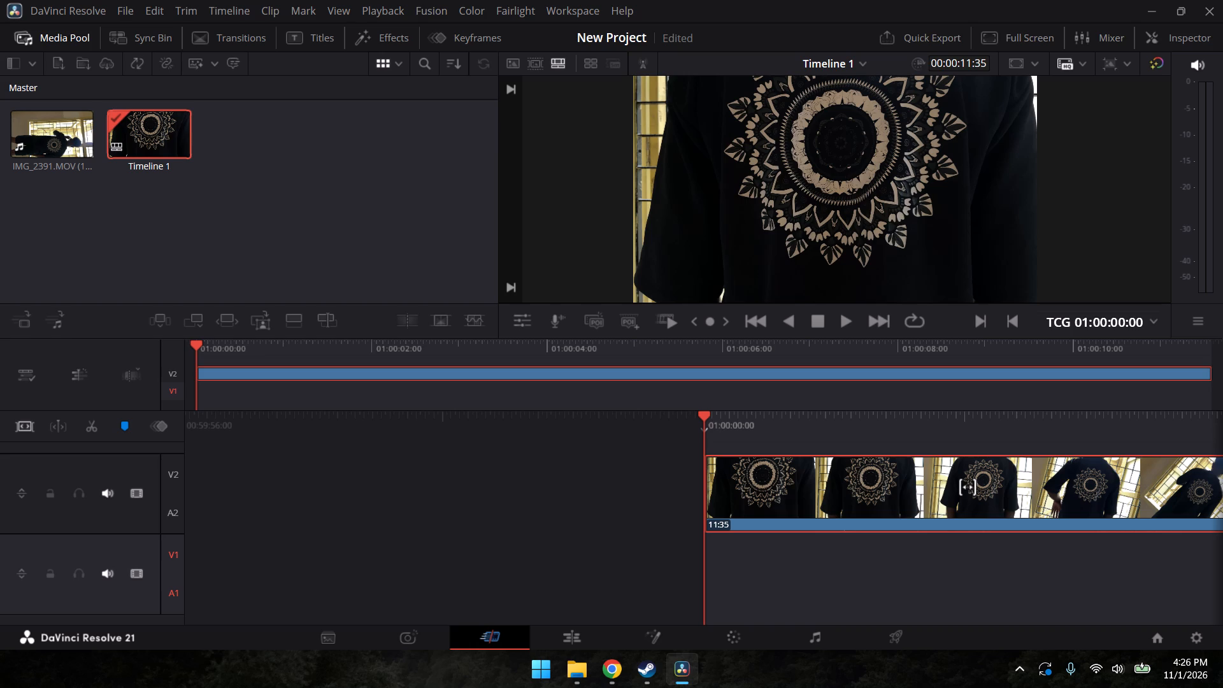
drag(746, 481, 755, 559)
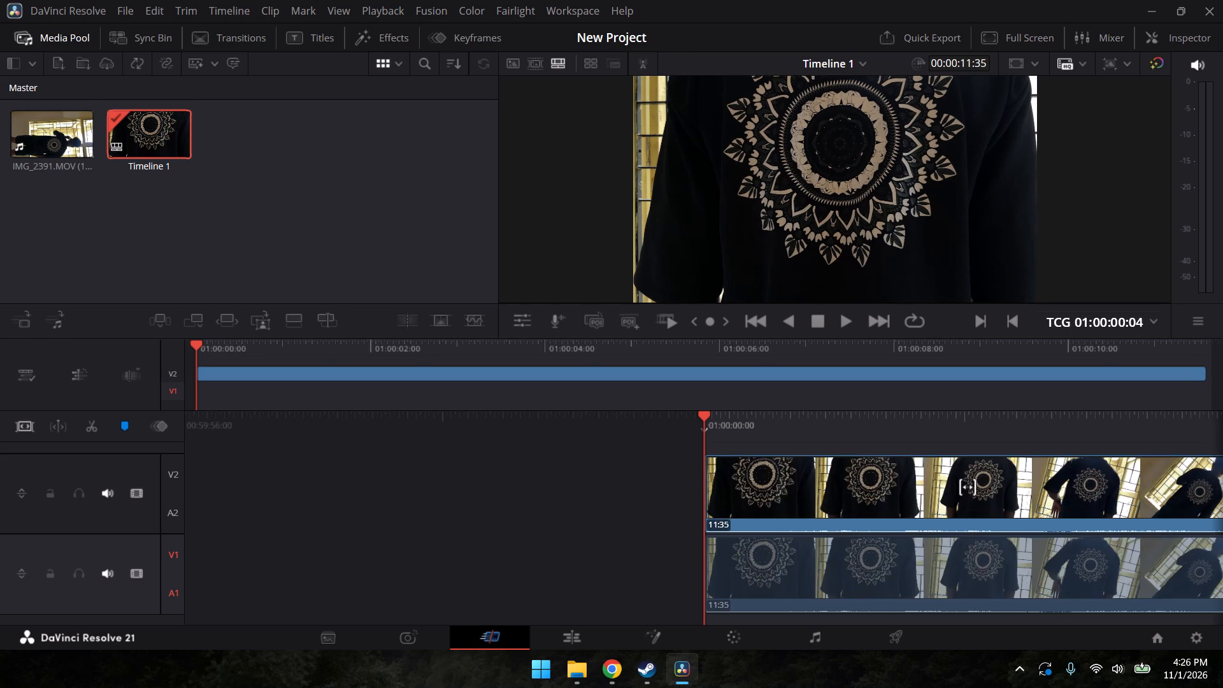
drag(755, 559, 751, 503)
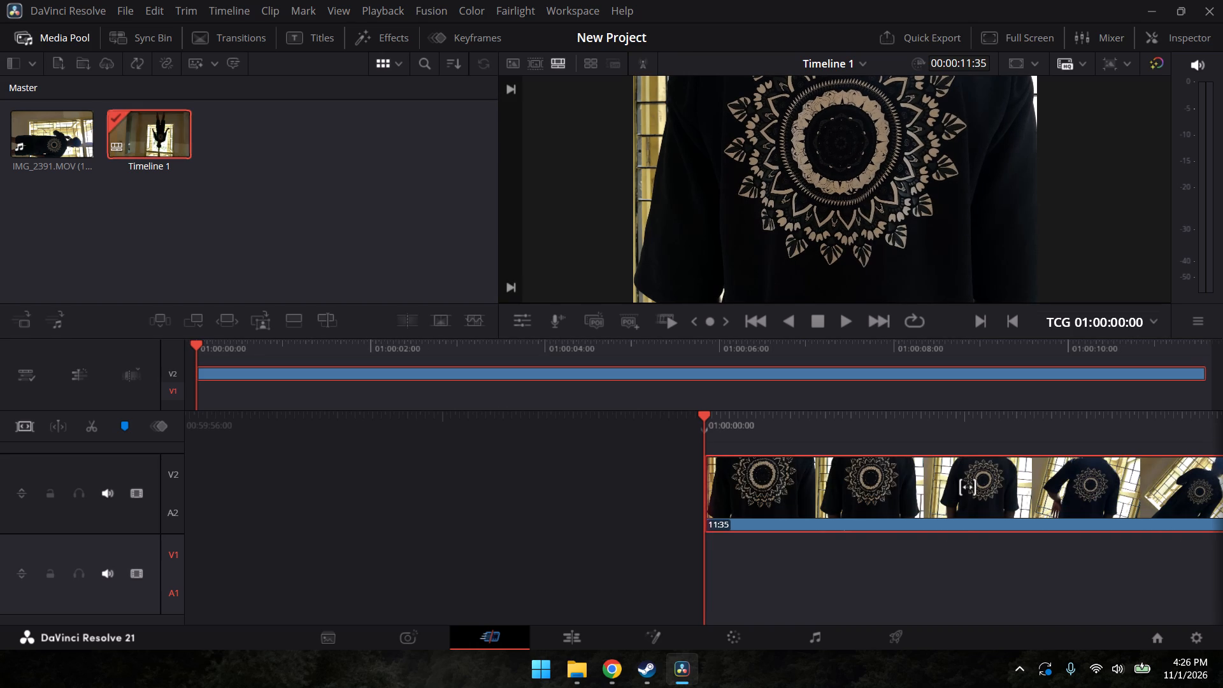
Browse the video effects library, examining and previewing the Fusion Effects and Resolve FX Blur entries for the clip.
click(362, 36)
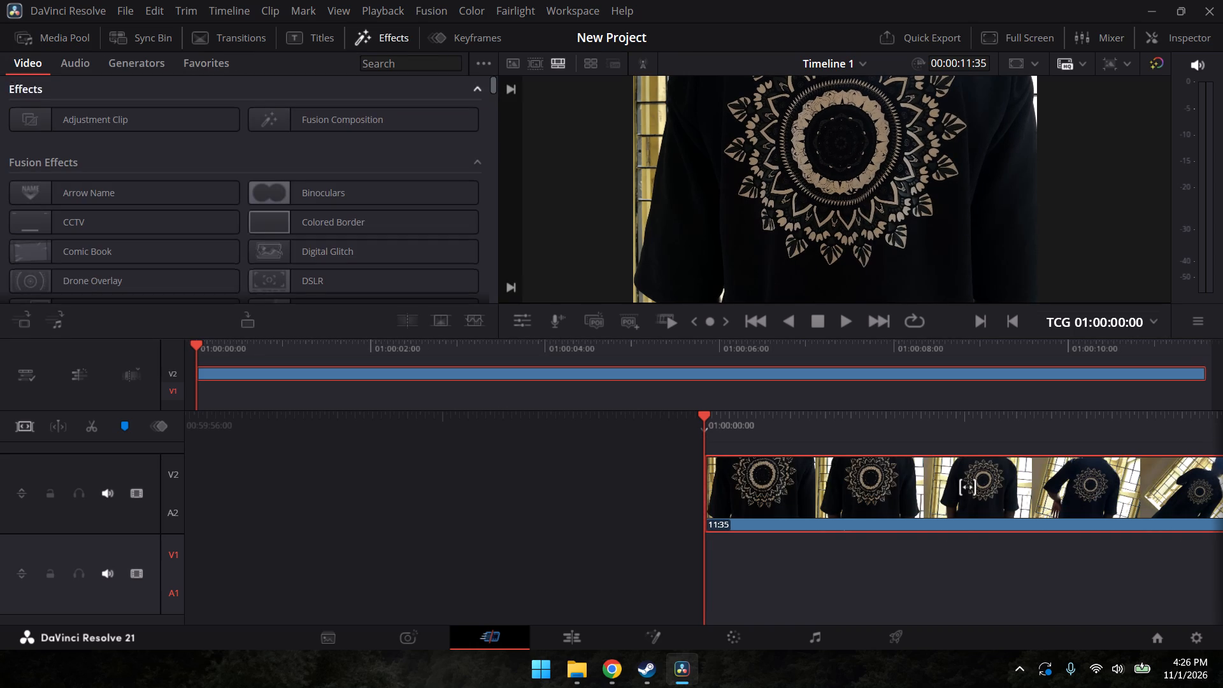
click(401, 119)
drag(425, 116, 428, 116)
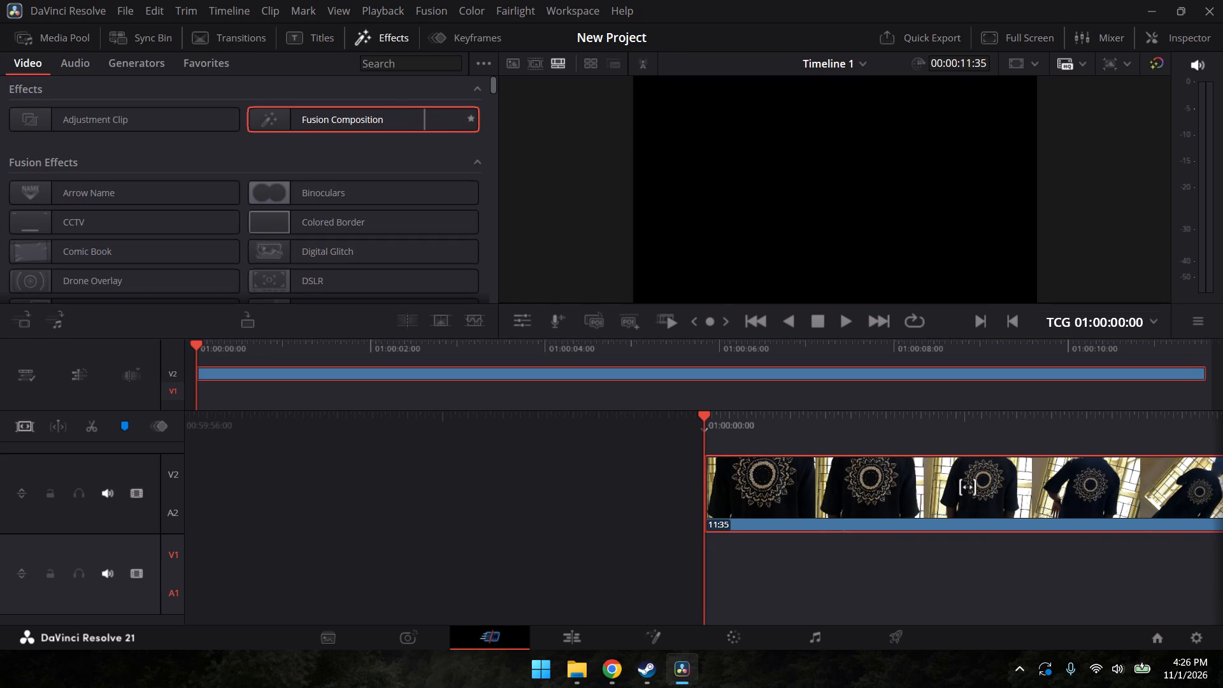
drag(428, 116, 470, 122)
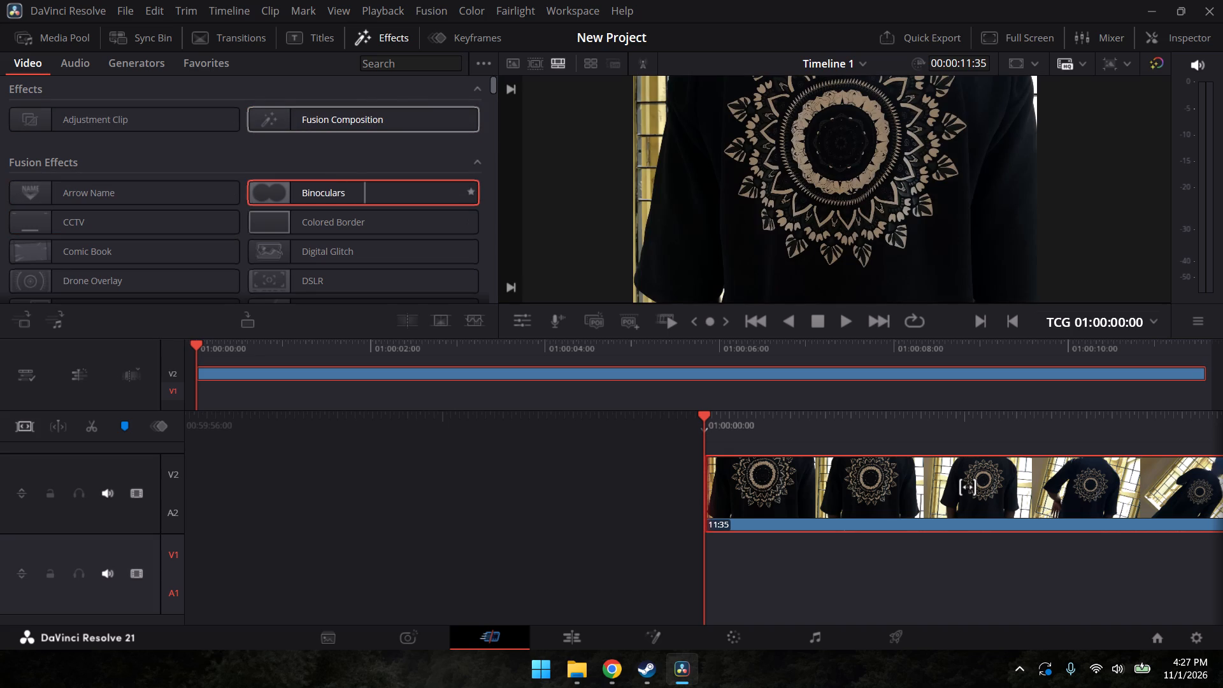
scroll(371, 222, down, 1)
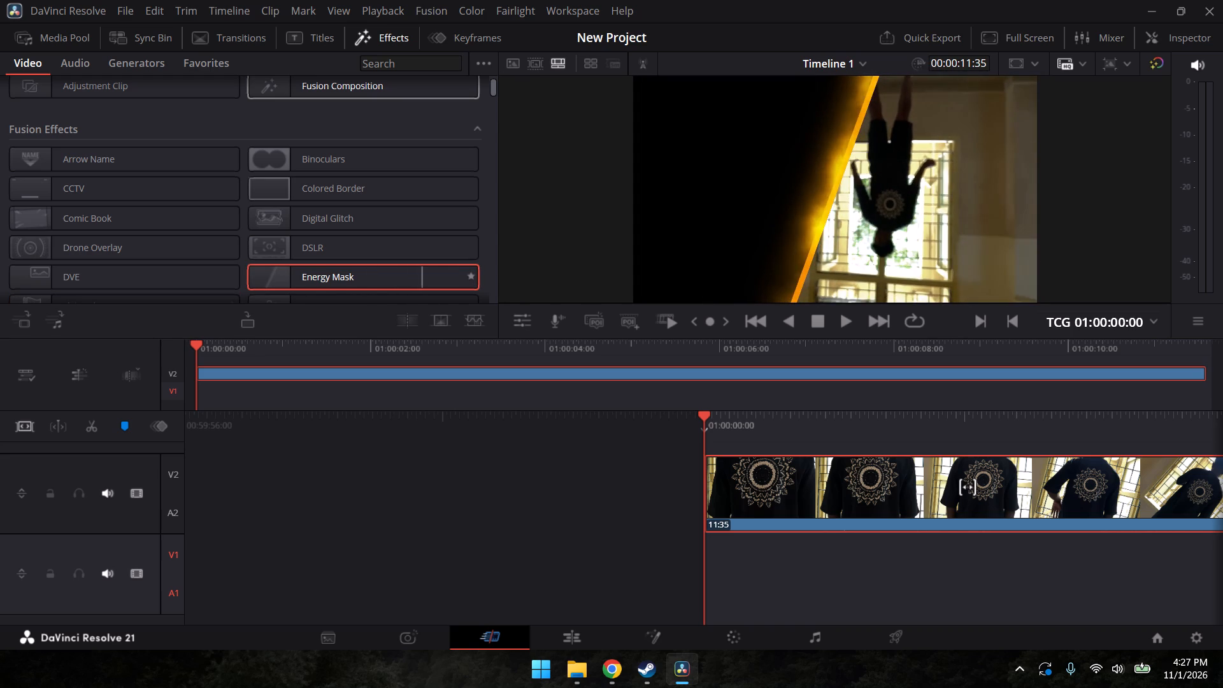
scroll(162, 274, down, 1)
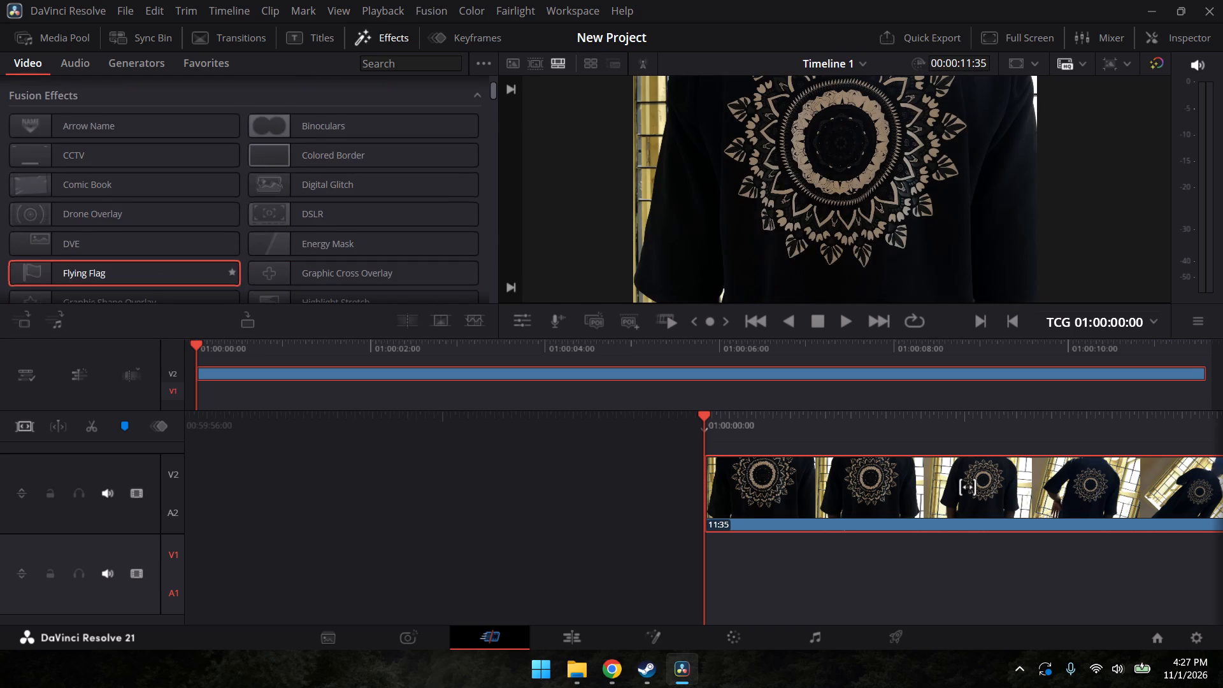
scroll(162, 274, down, 2)
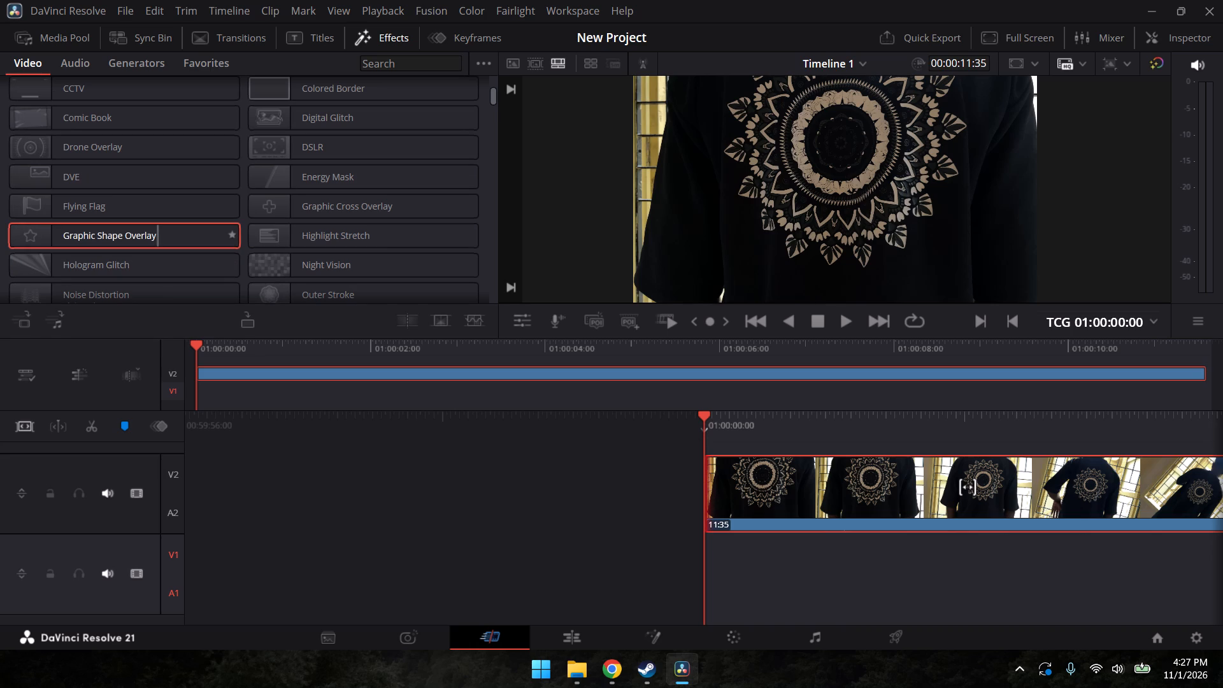
click(168, 242)
click(27, 234)
right_click(66, 231)
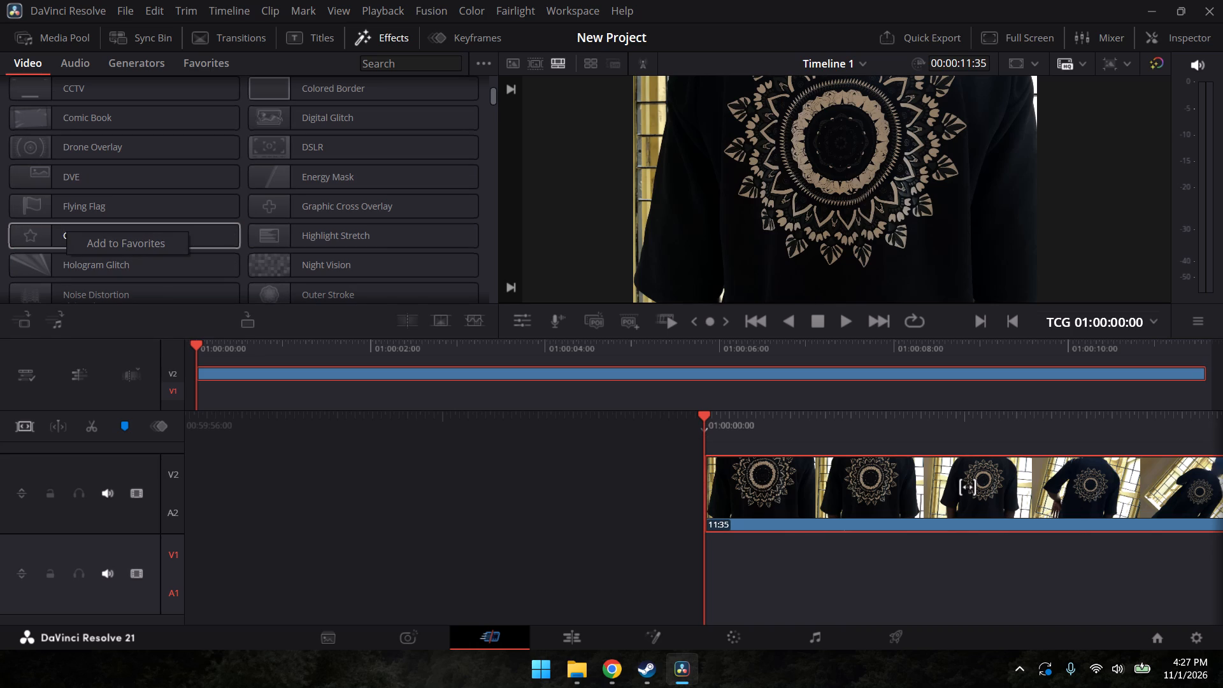
click(168, 281)
scroll(236, 253, down, 1)
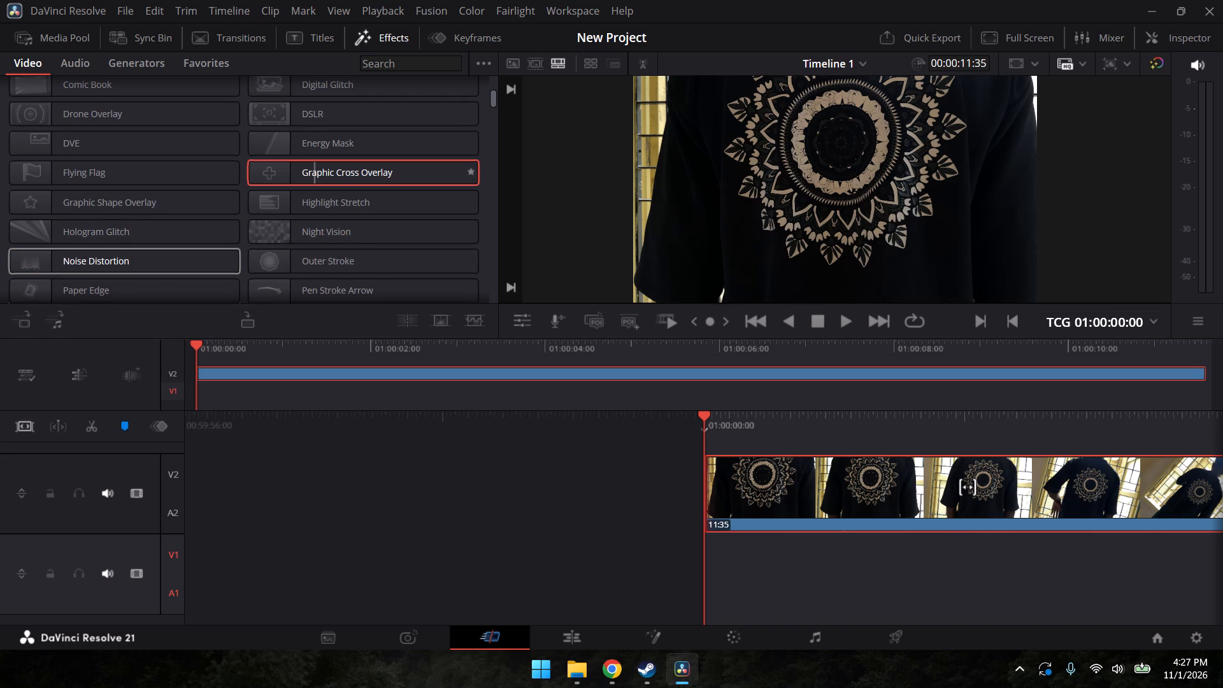
scroll(267, 219, down, 2)
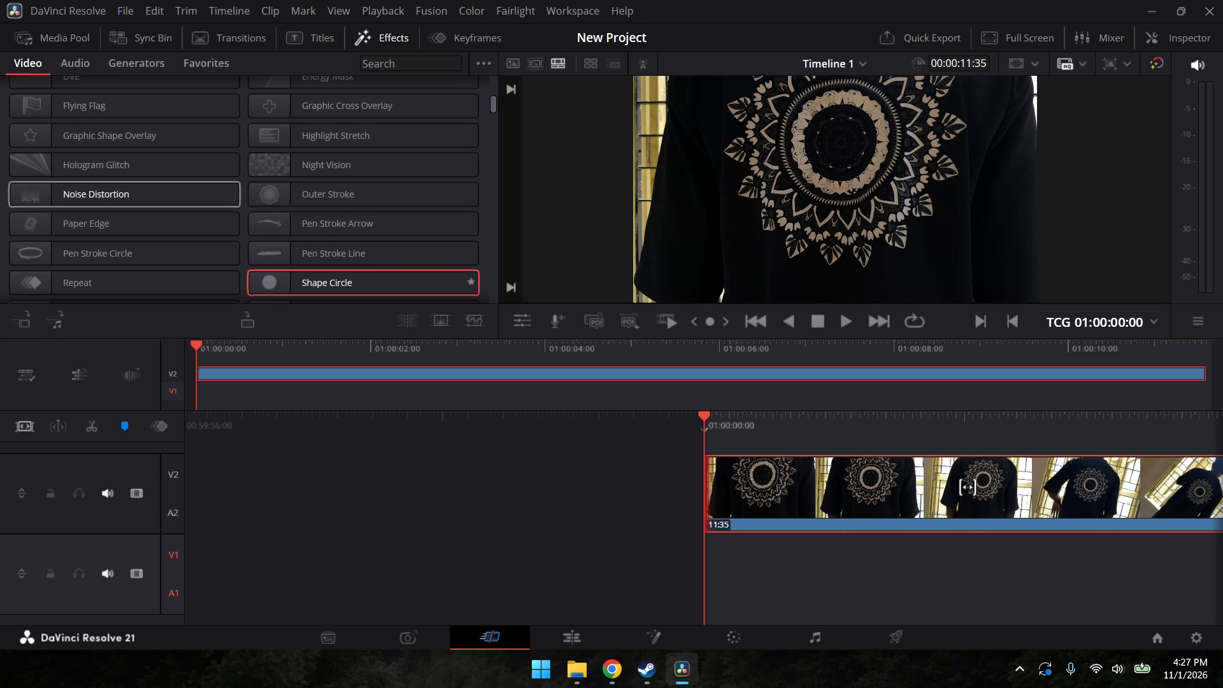
scroll(201, 266, down, 2)
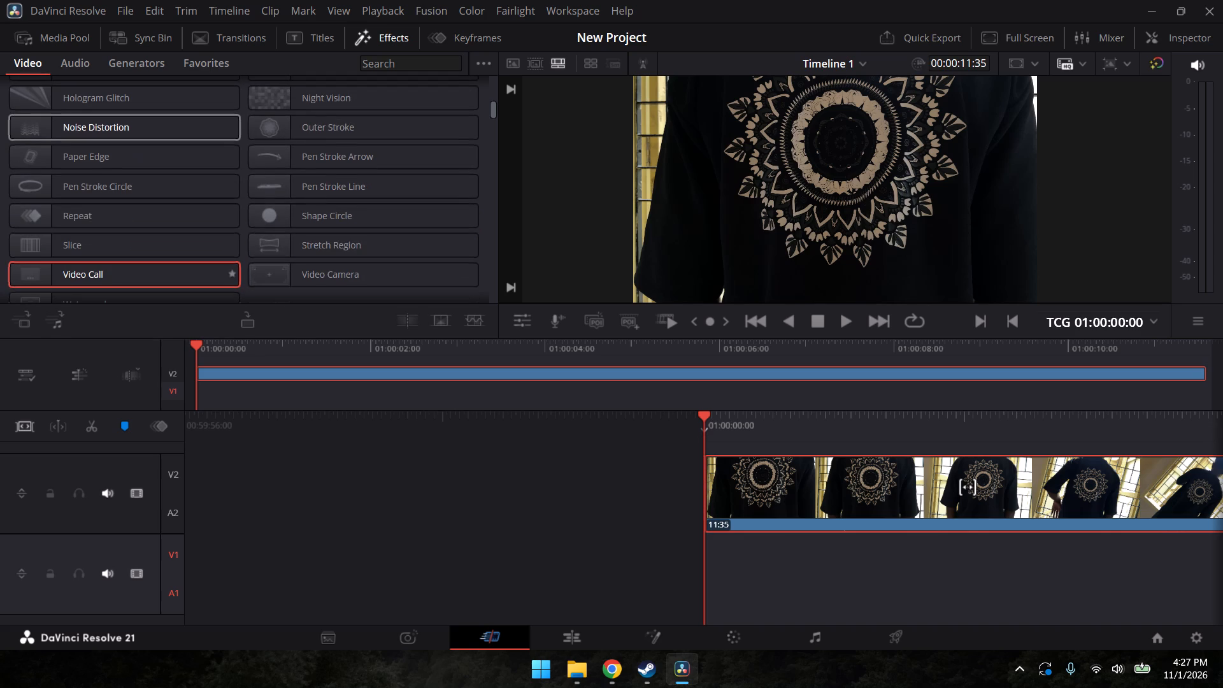
scroll(201, 266, down, 4)
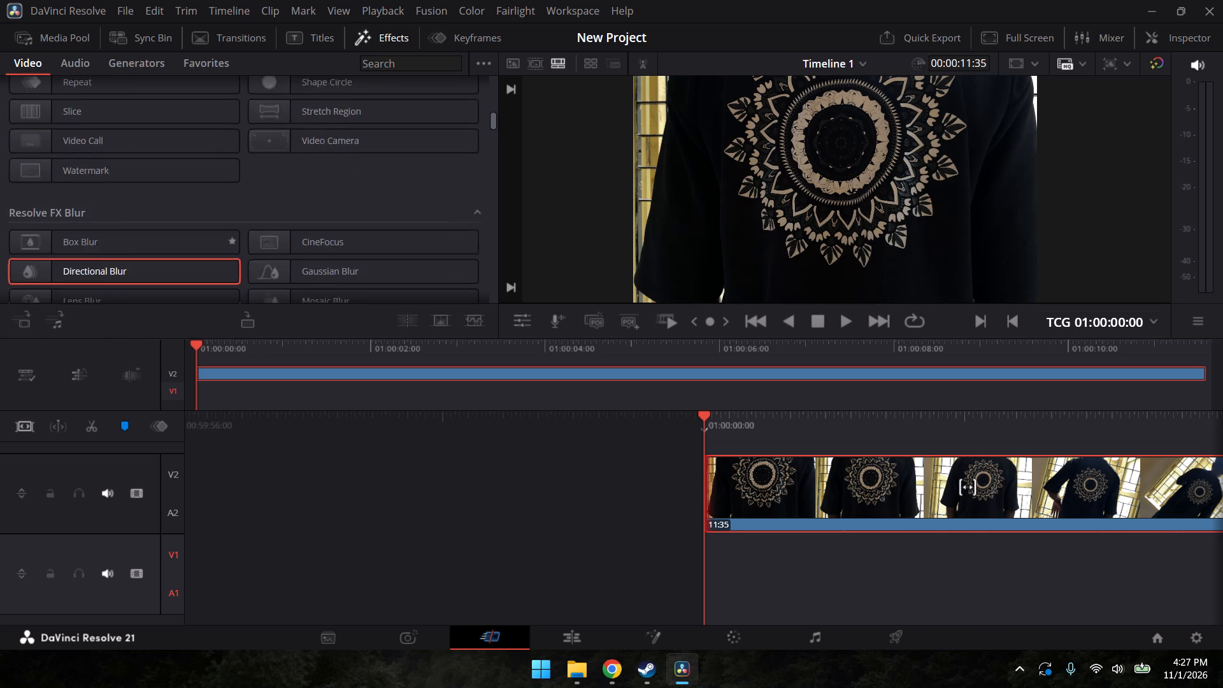
scroll(201, 266, down, 2)
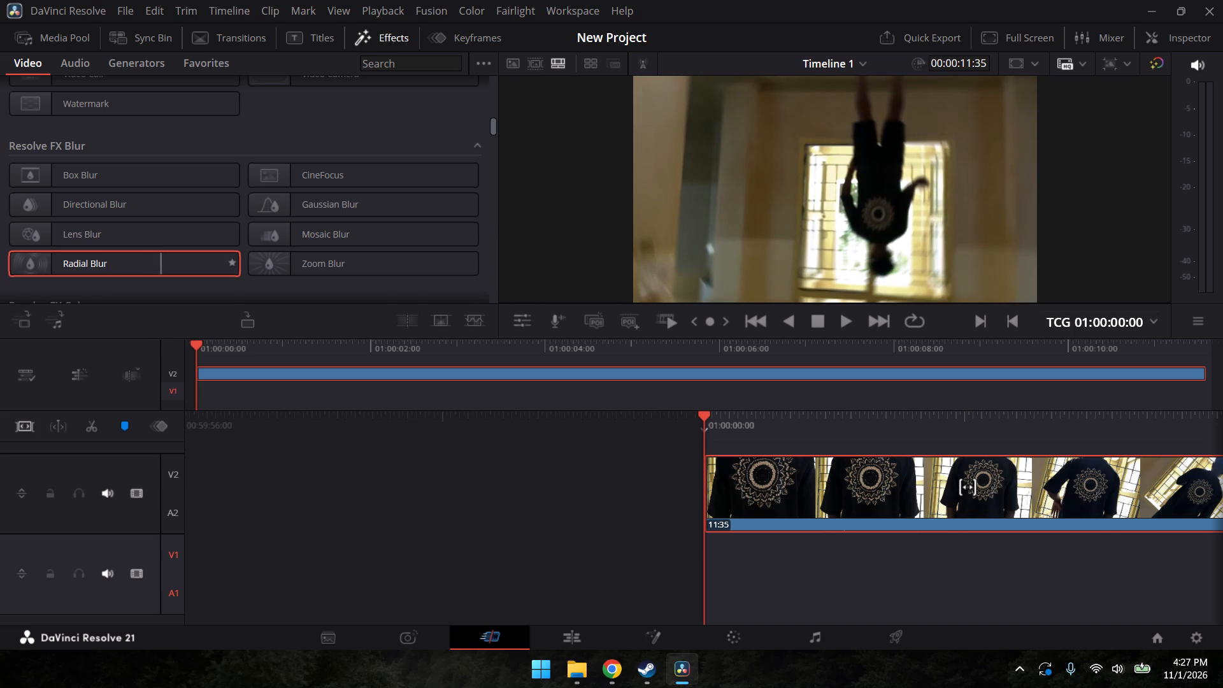
Browse the remaining video effects, from Resolve FX Color through Krokodove, previewing entries for the clip in search of a suitable effect.
click(331, 373)
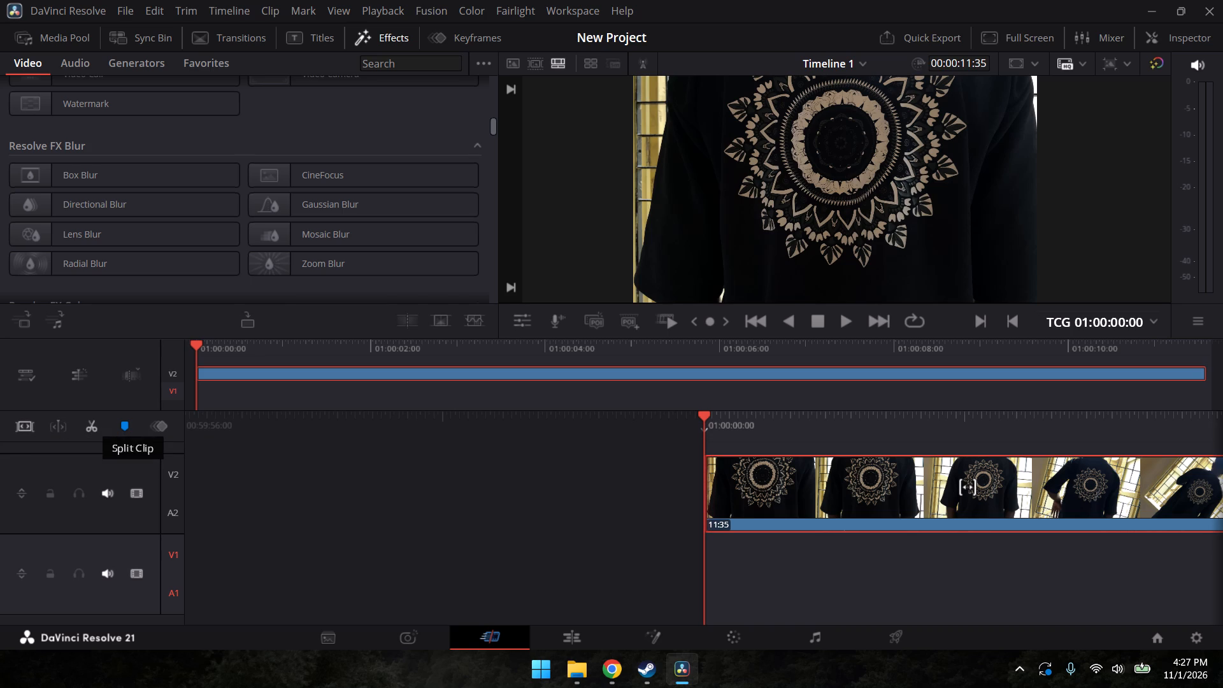
scroll(129, 264, down, 4)
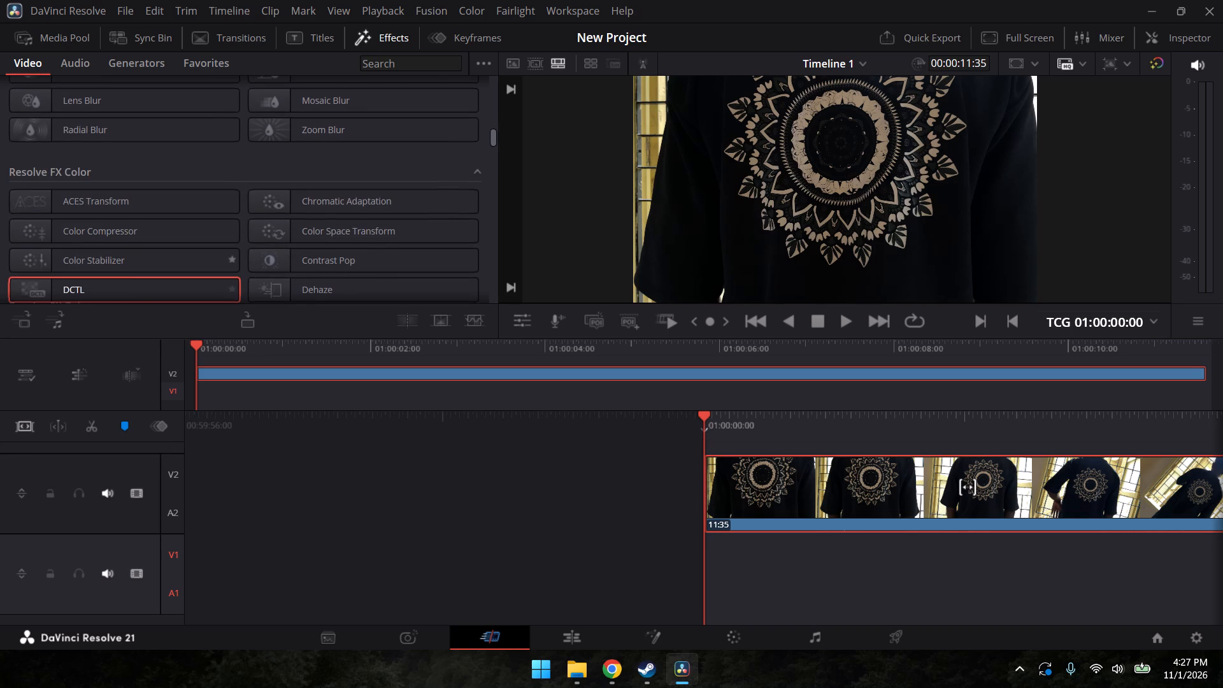
scroll(134, 287, down, 8)
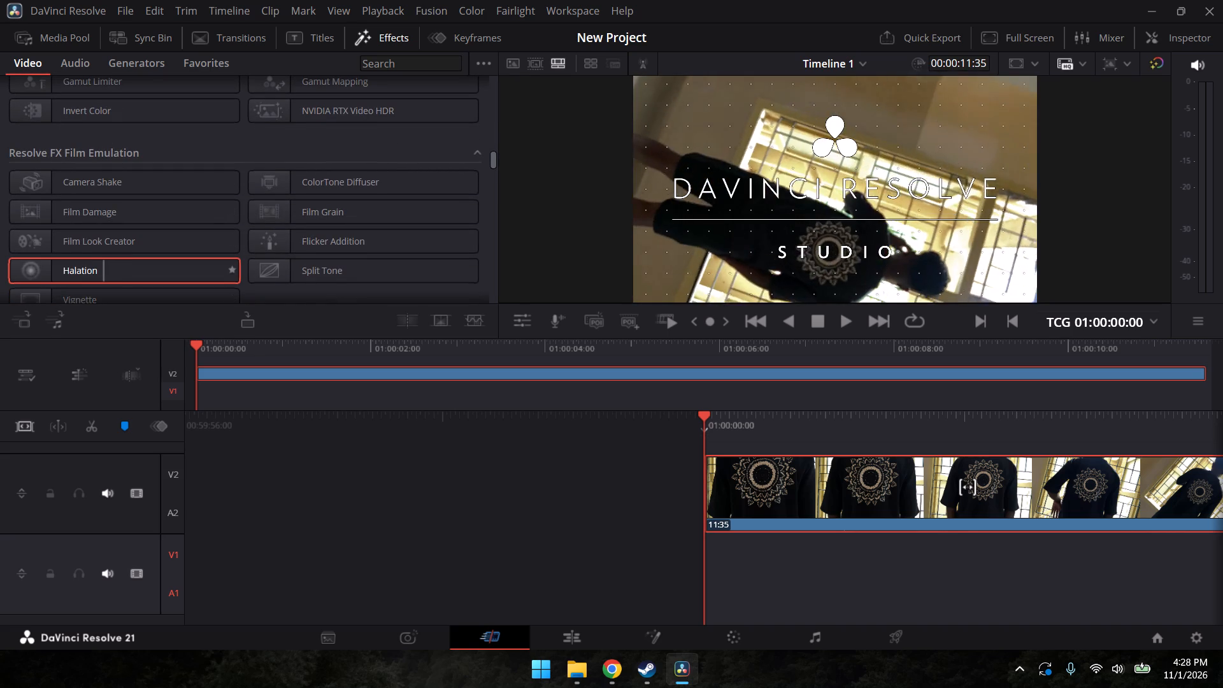
scroll(101, 278, down, 5)
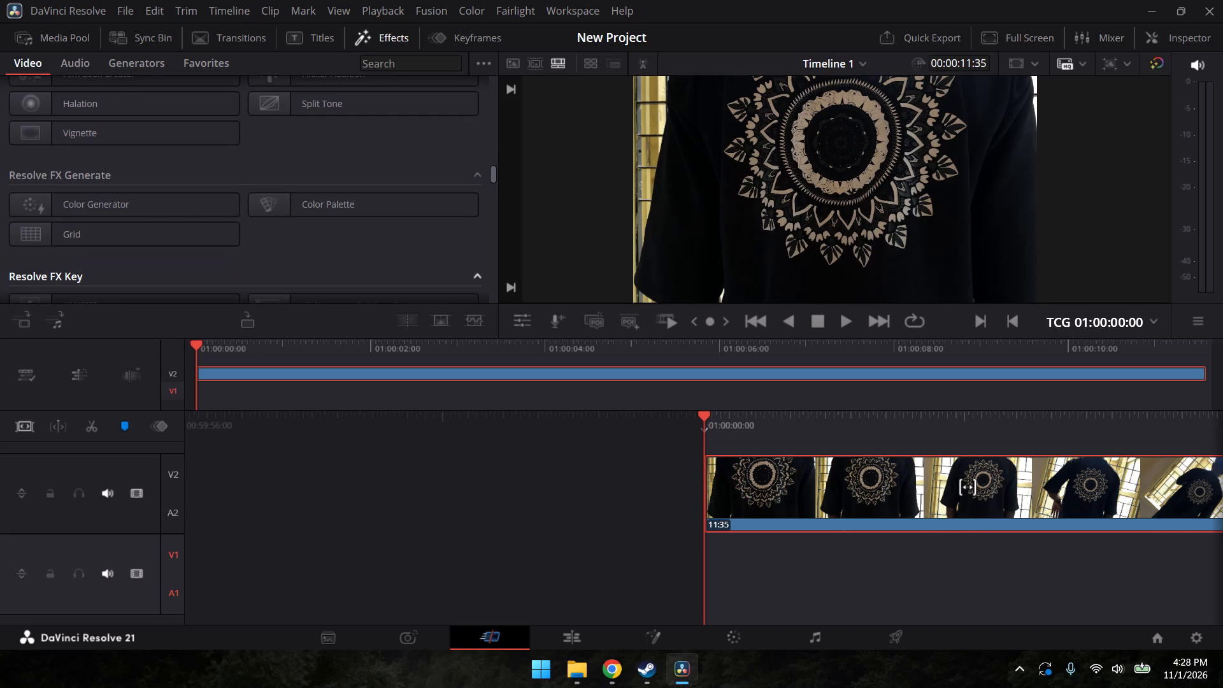
scroll(105, 273, down, 3)
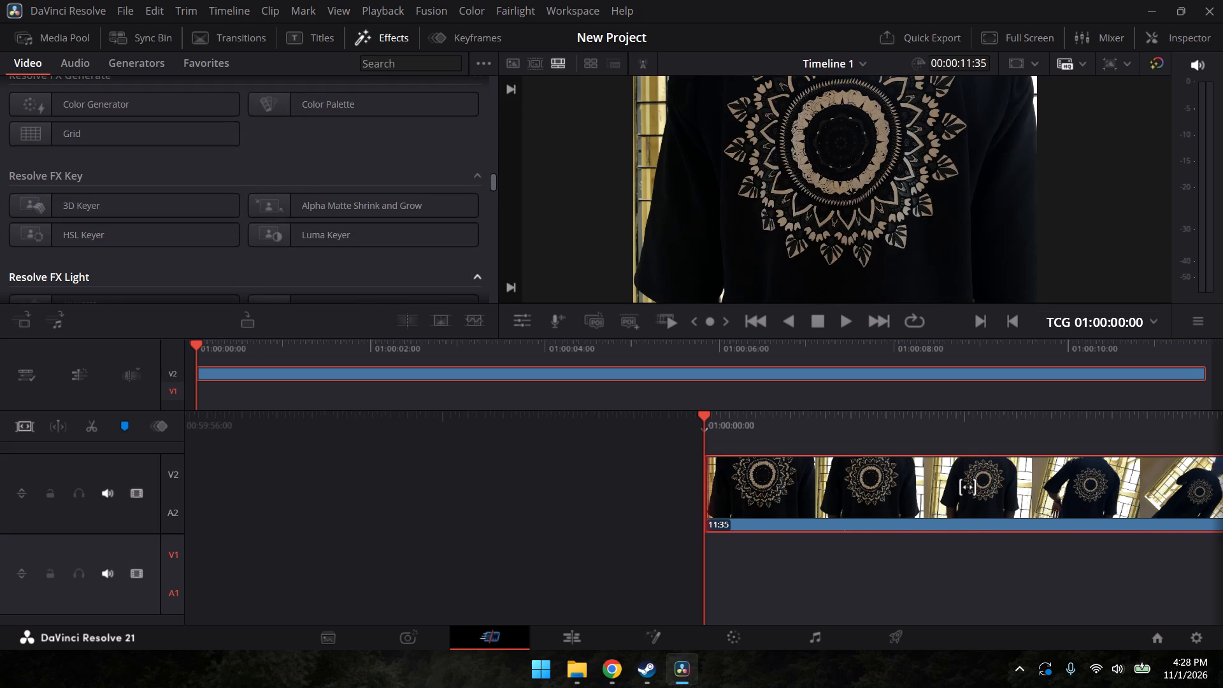
scroll(110, 268, down, 2)
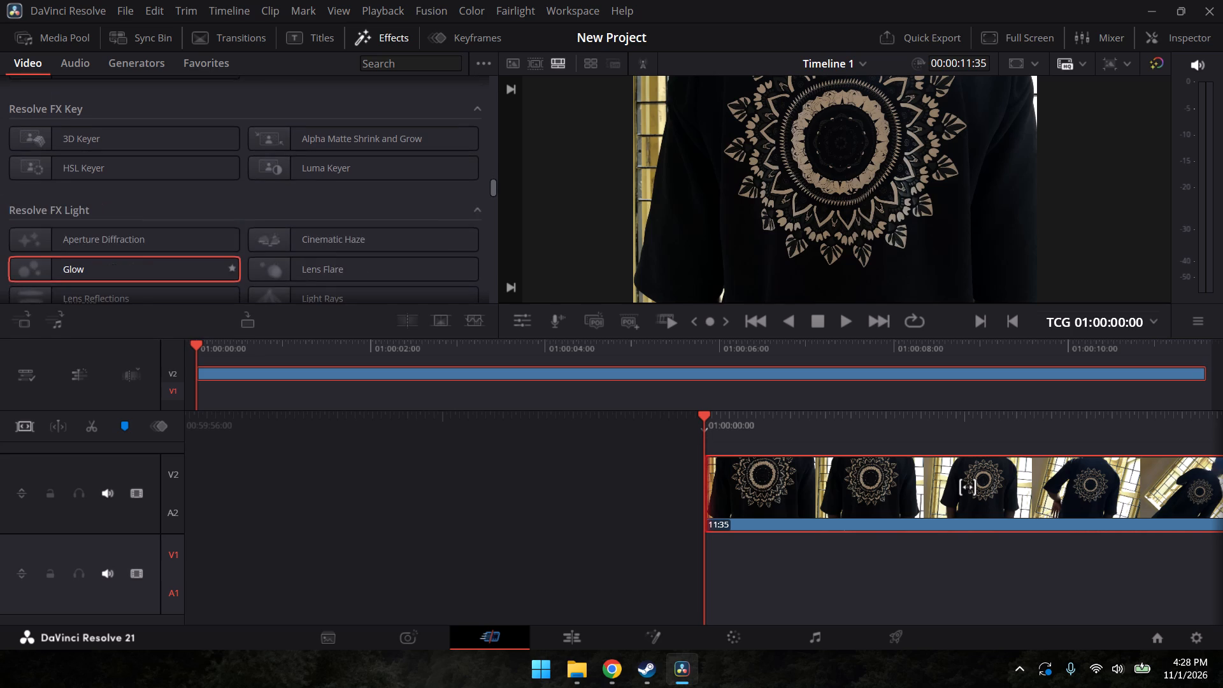
scroll(110, 268, down, 6)
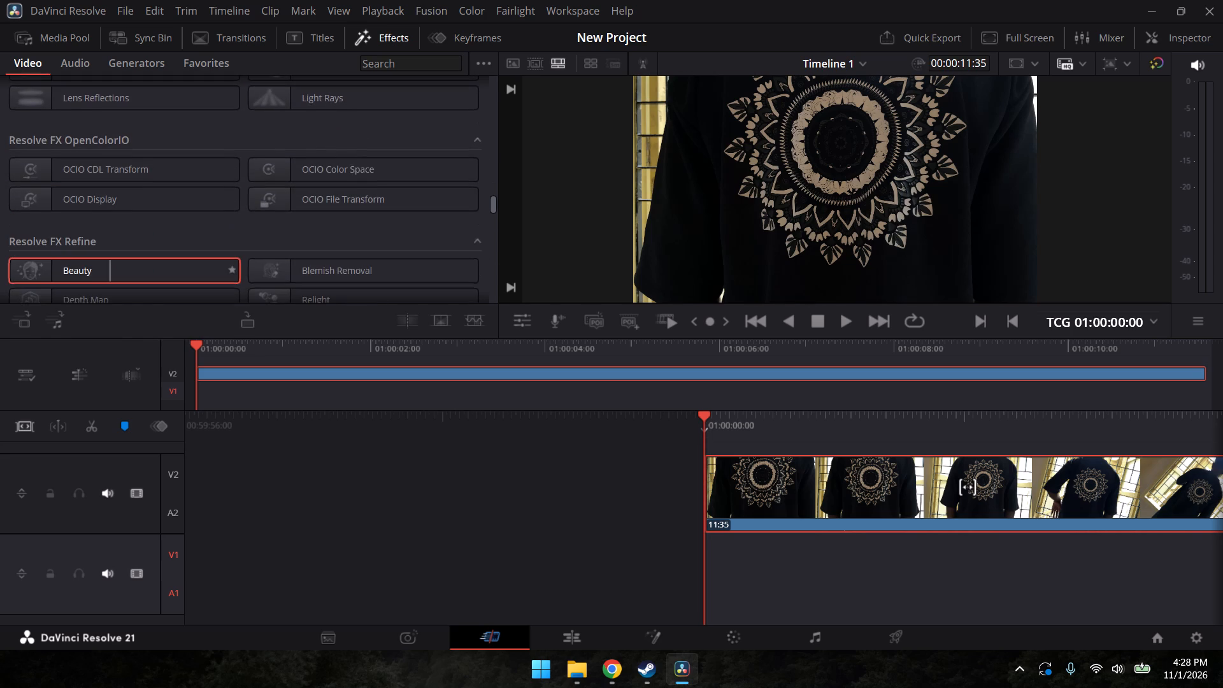
scroll(110, 276, down, 8)
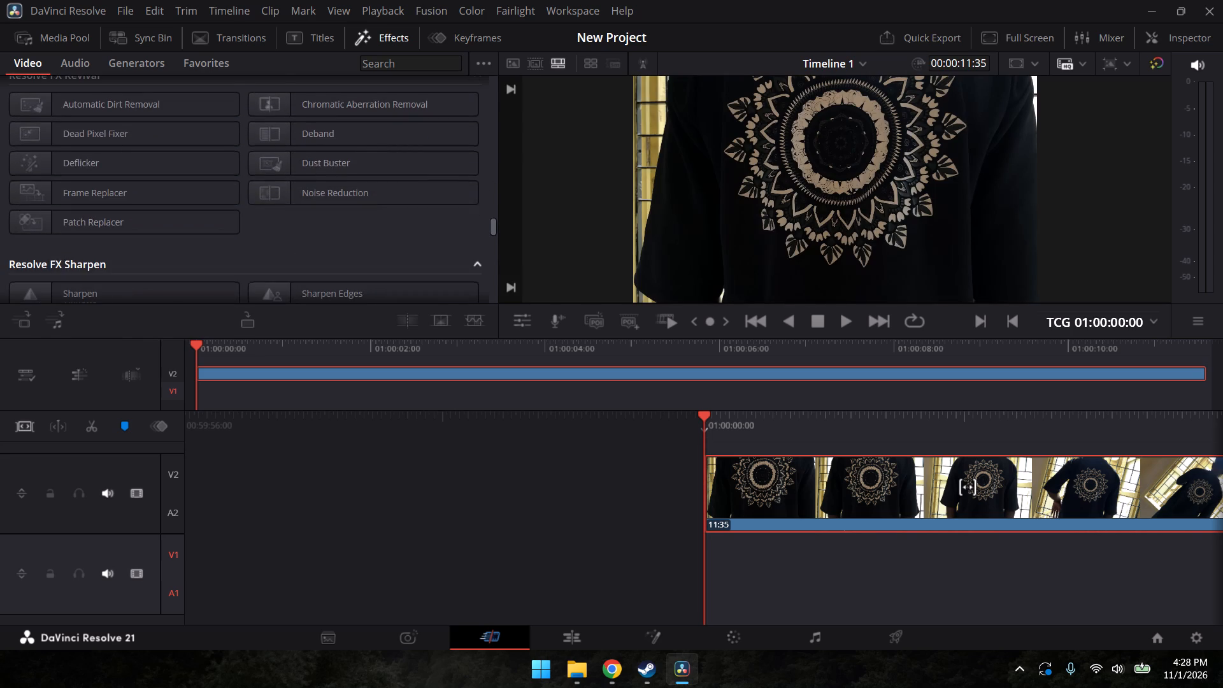
scroll(115, 274, down, 6)
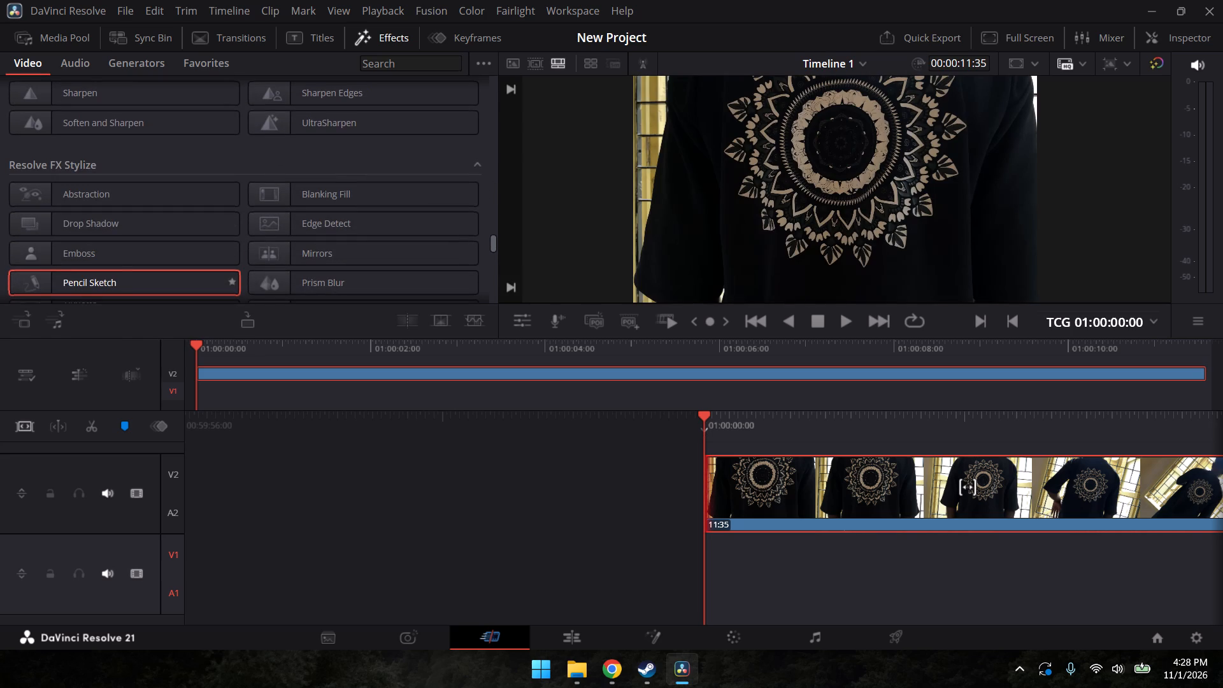
scroll(112, 272, down, 12)
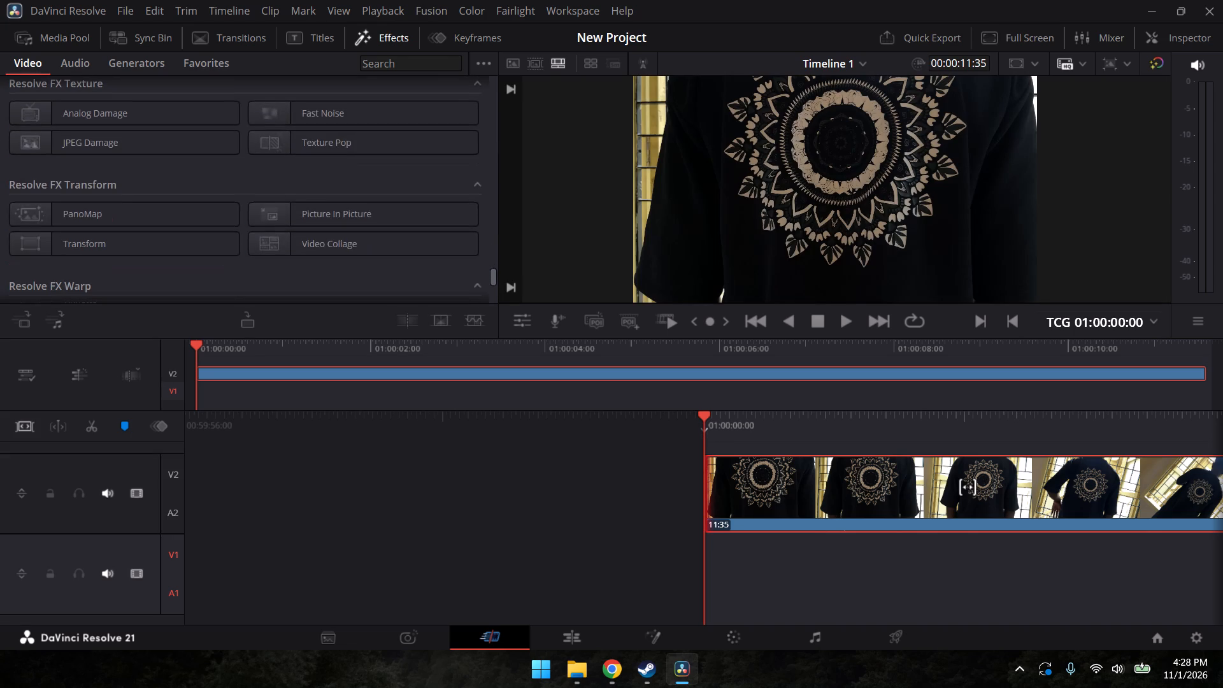
scroll(112, 272, down, 7)
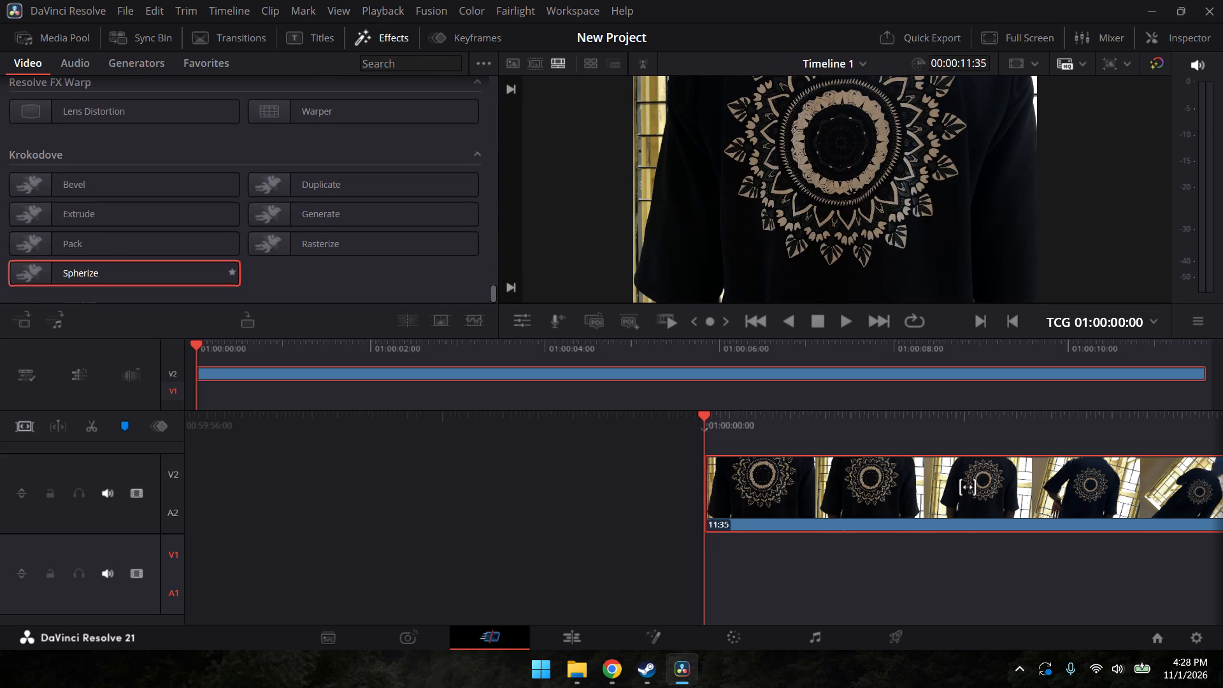
scroll(115, 263, down, 2)
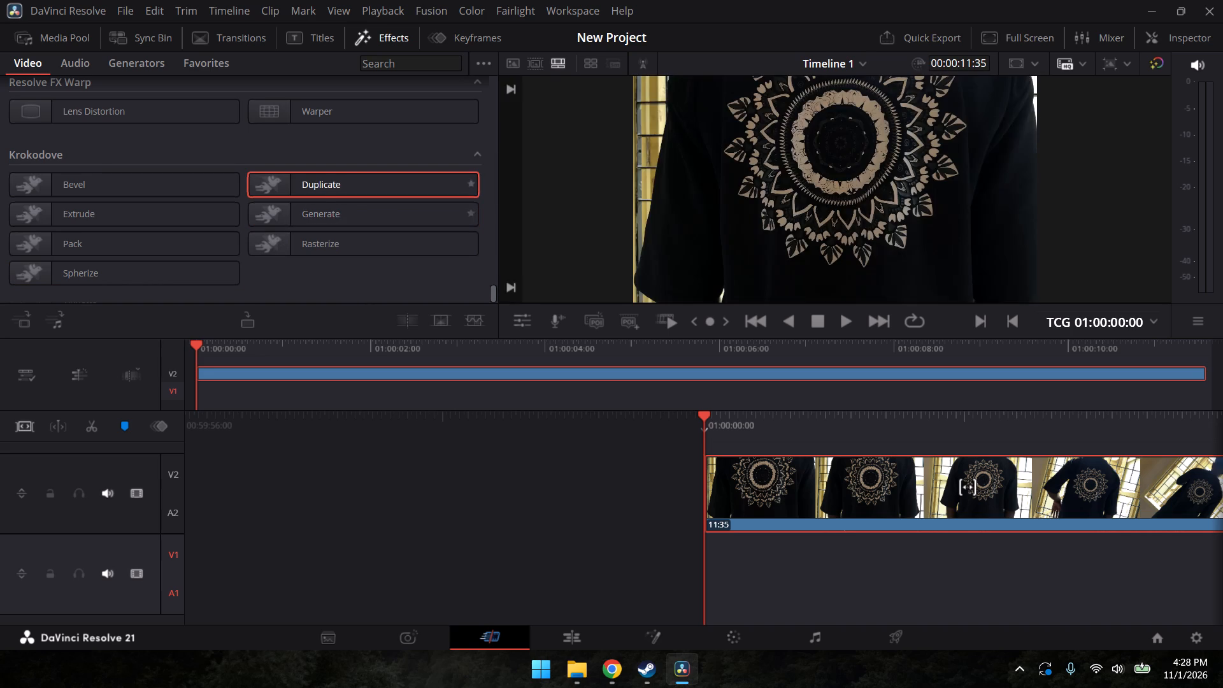
scroll(354, 294, down, 4)
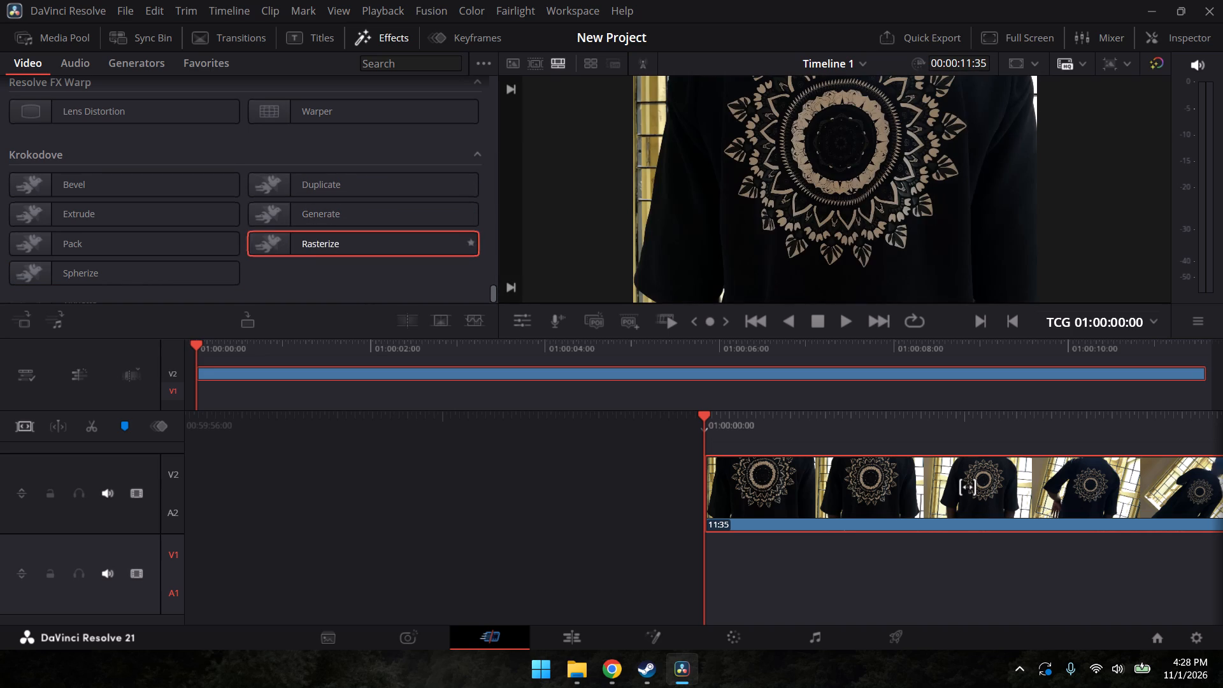
scroll(248, 251, down, 3)
scroll(357, 274, down, 4)
scroll(354, 275, up, 4)
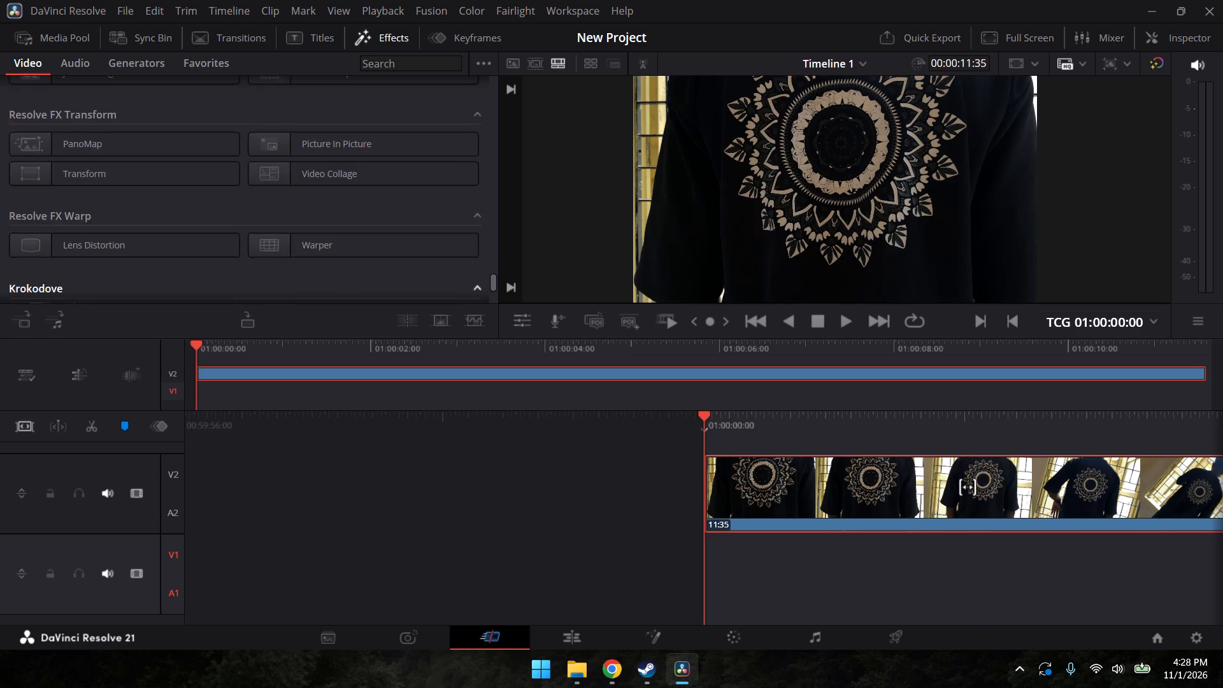
scroll(347, 271, up, 16)
Check the generators in the effects library and return to the video effects.
click(89, 63)
click(120, 62)
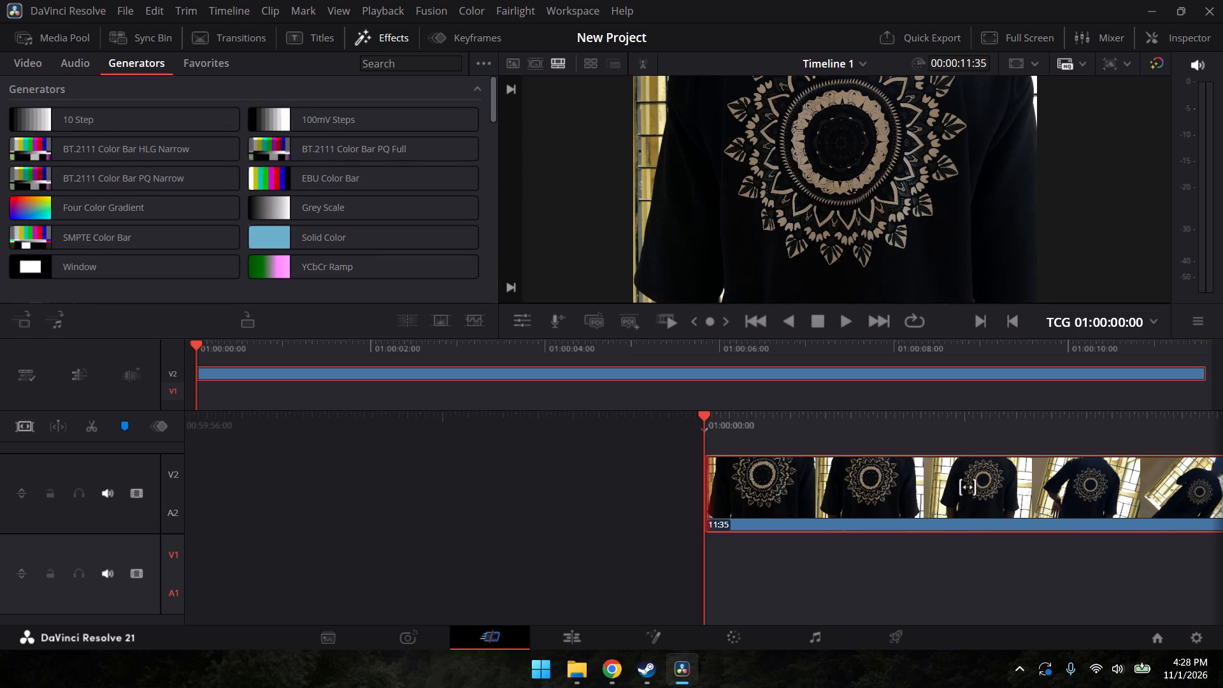
click(97, 59)
click(120, 59)
click(36, 57)
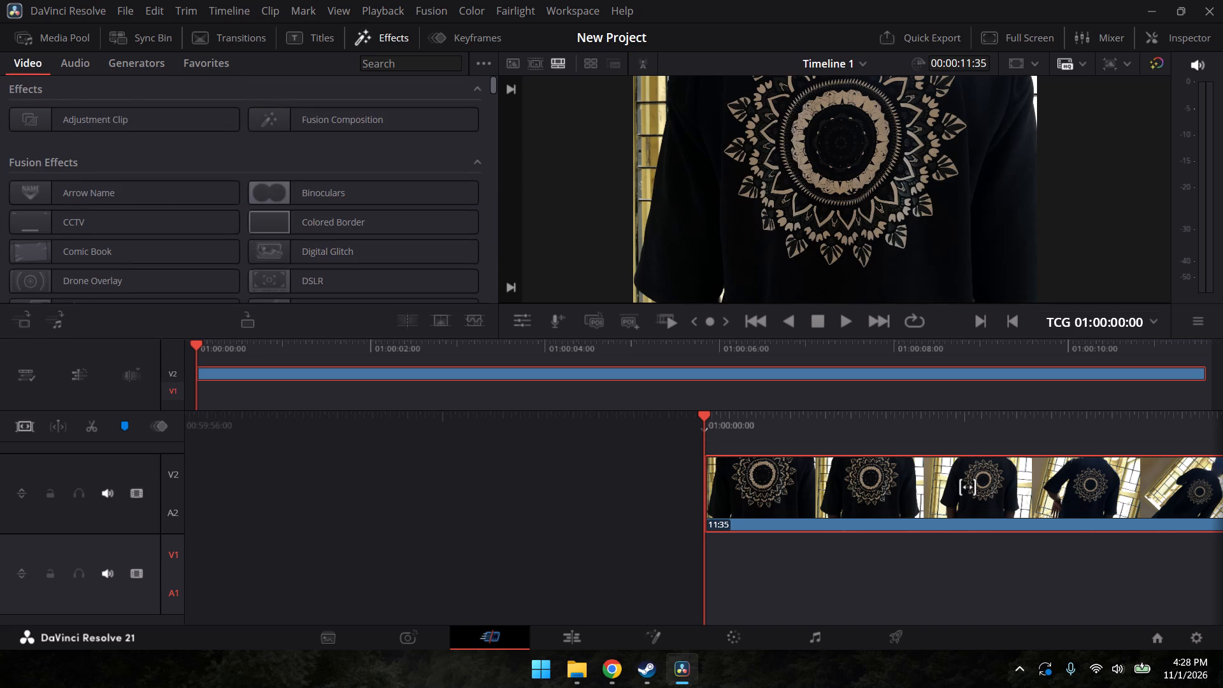
Check the effects library's options and the Fusion import choices.
click(484, 64)
click(483, 64)
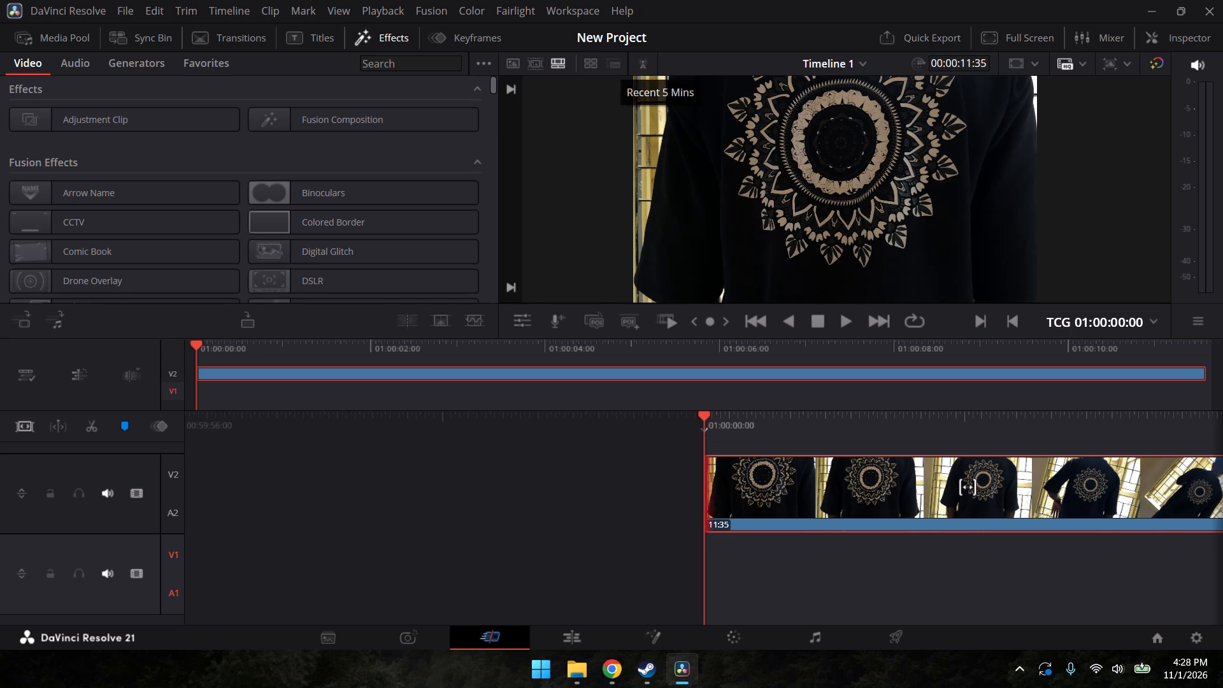
click(447, 14)
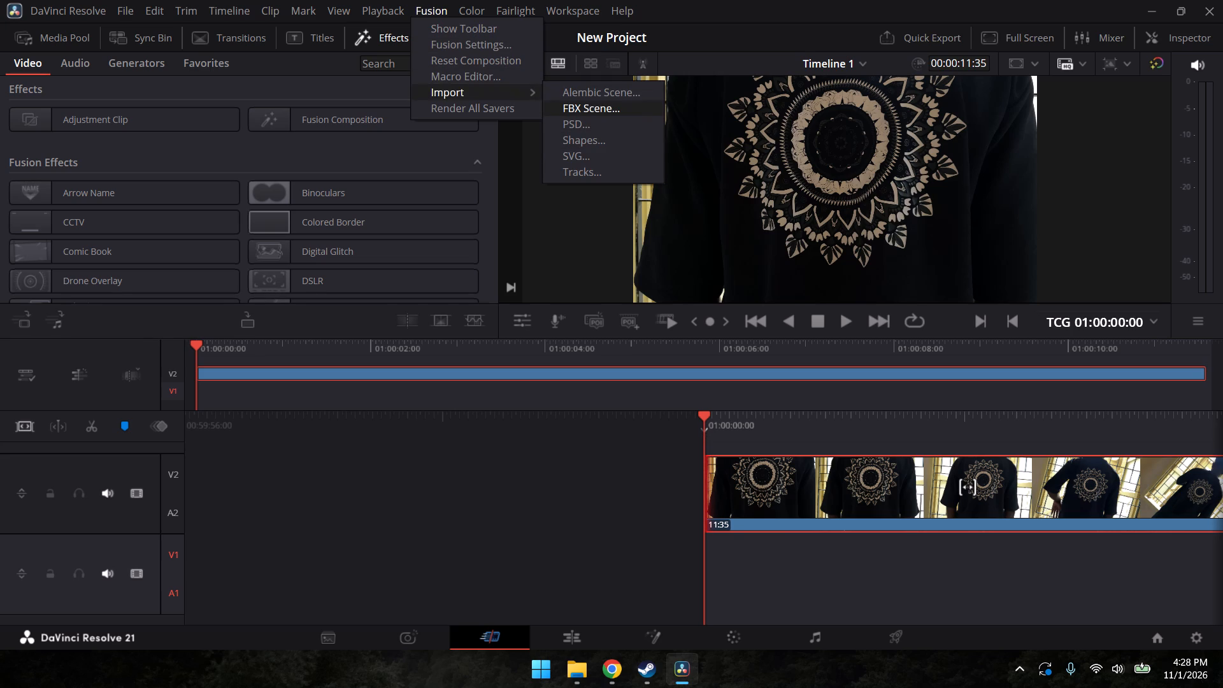
Switch to File Explorer and examine the contents of the FREE - PeeJ Pack - 1.1 archive in Downloads.
click(573, 680)
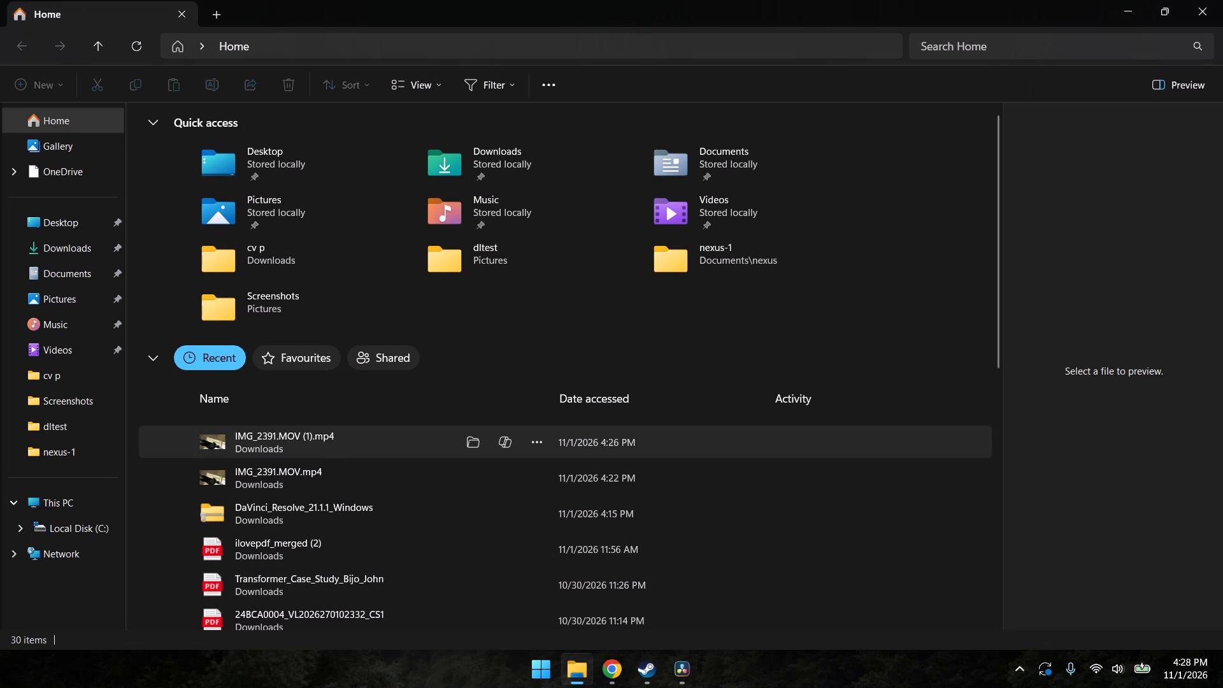
click(89, 233)
click(79, 249)
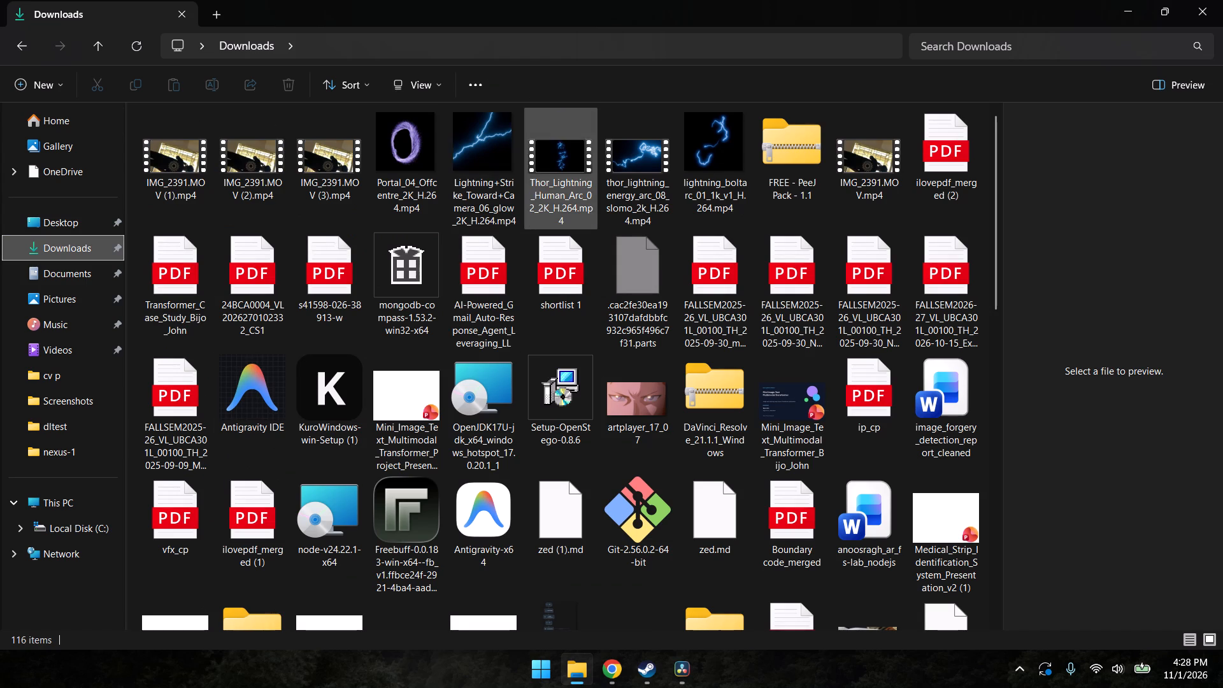
double_click(786, 182)
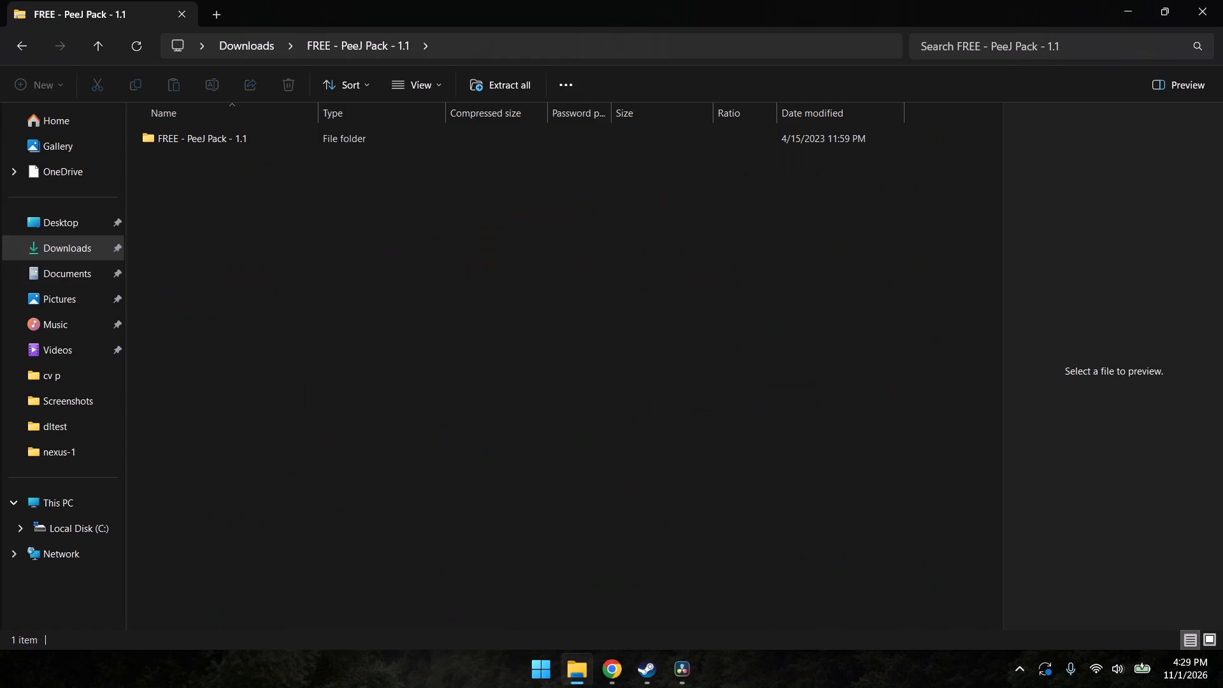
double_click(276, 140)
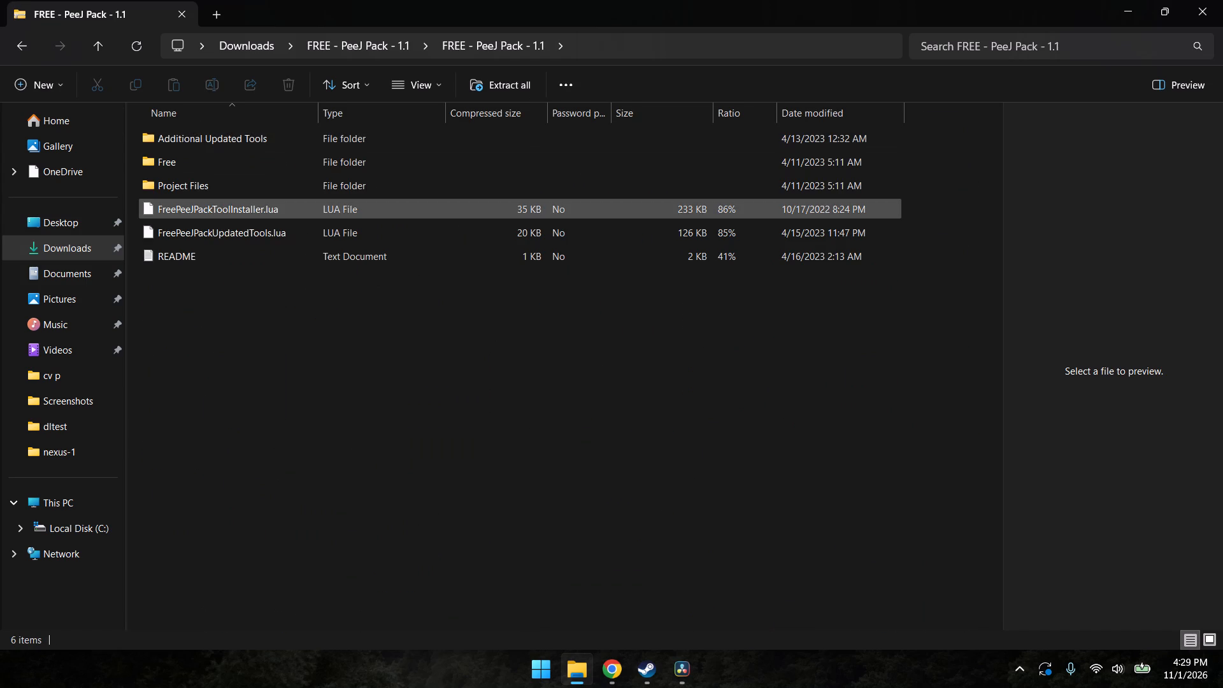
Switch back to DaVinci Resolve and check which Fusion commands are available for the timeline clip.
key(alt+Tab)
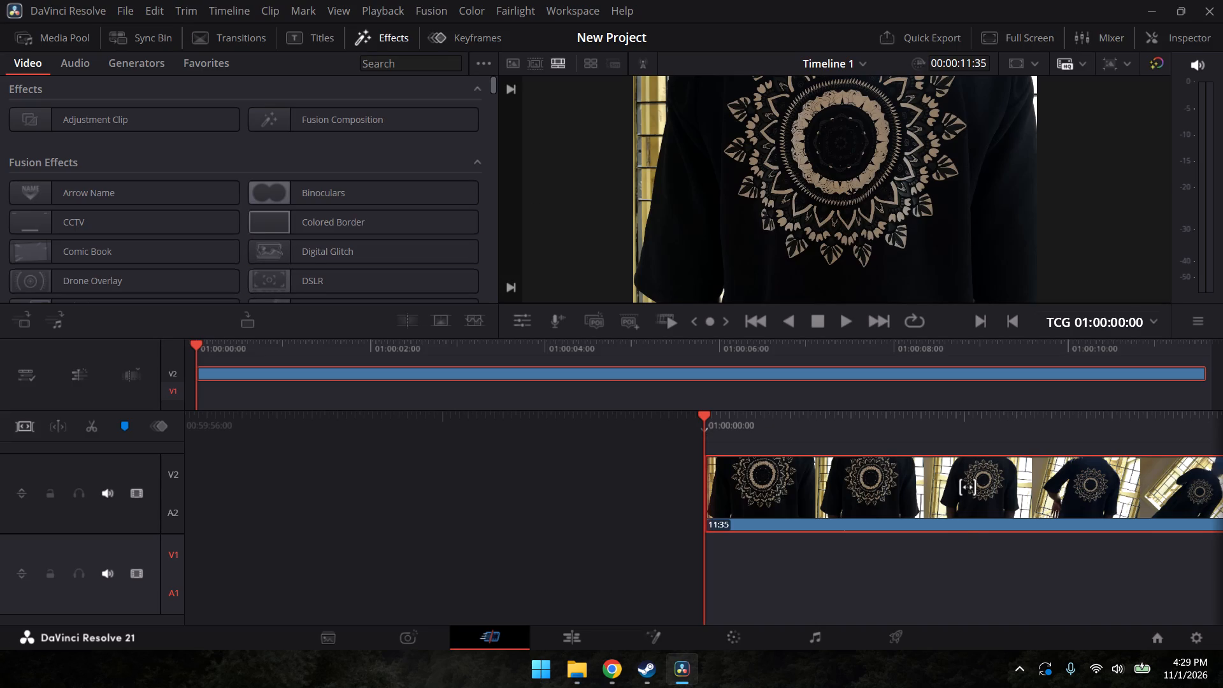
click(443, 7)
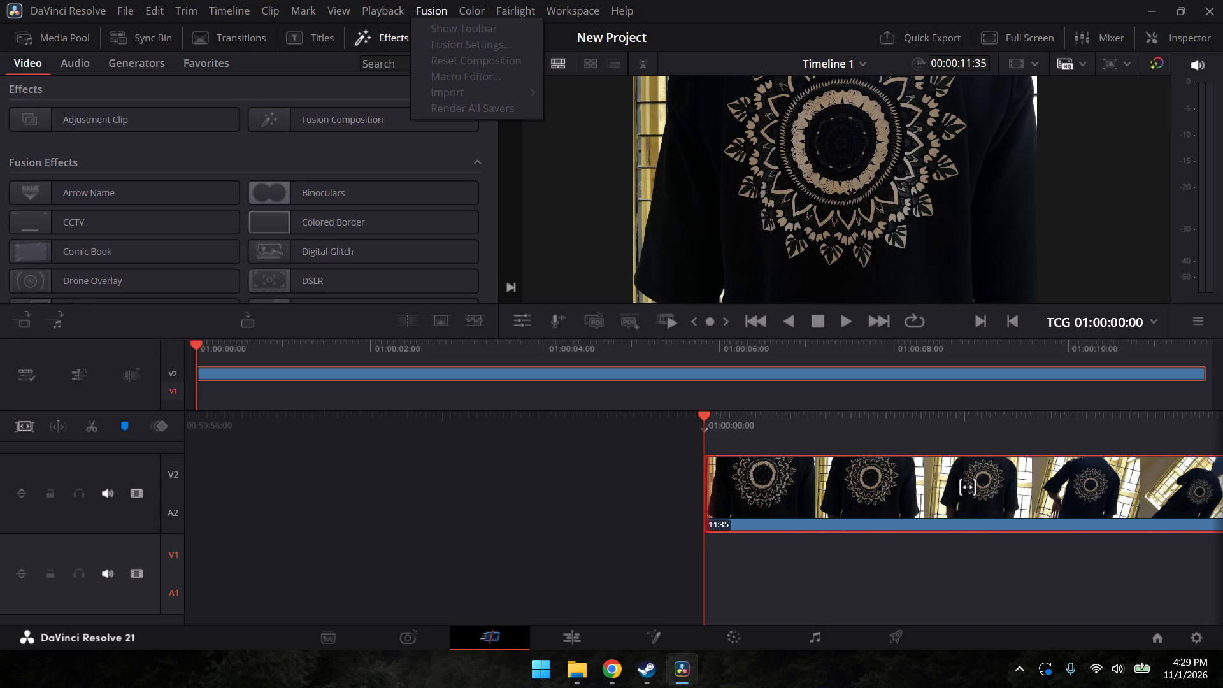
click(747, 496)
click(437, 207)
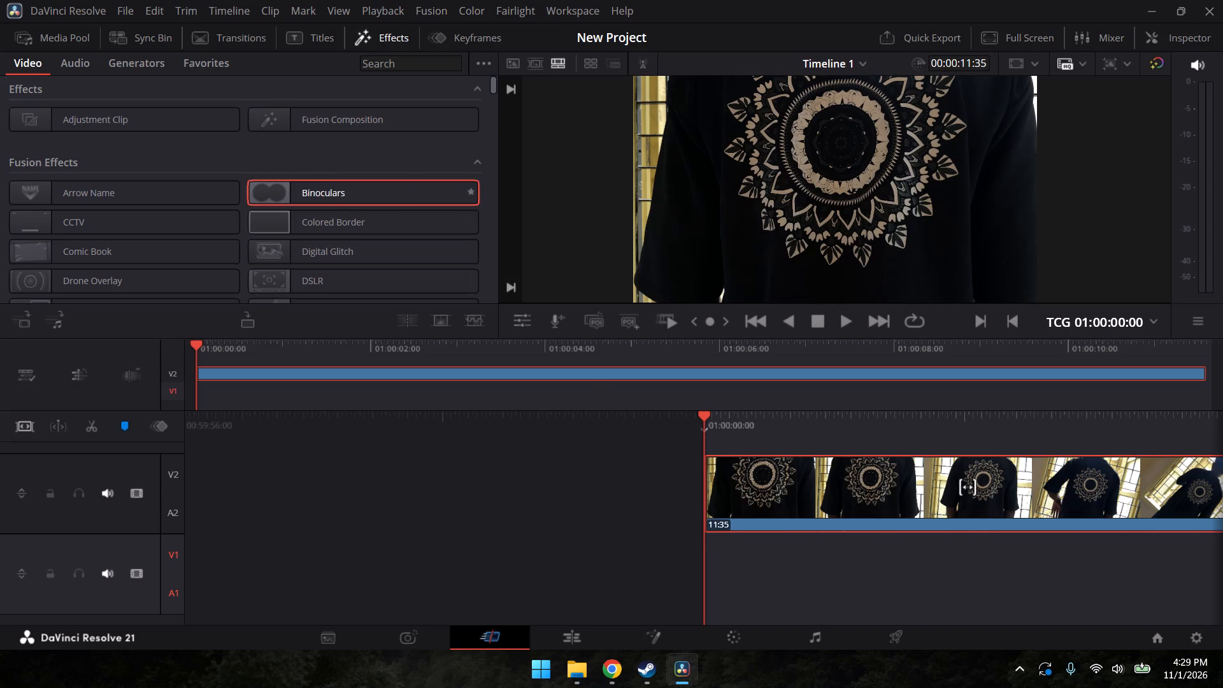
click(420, 8)
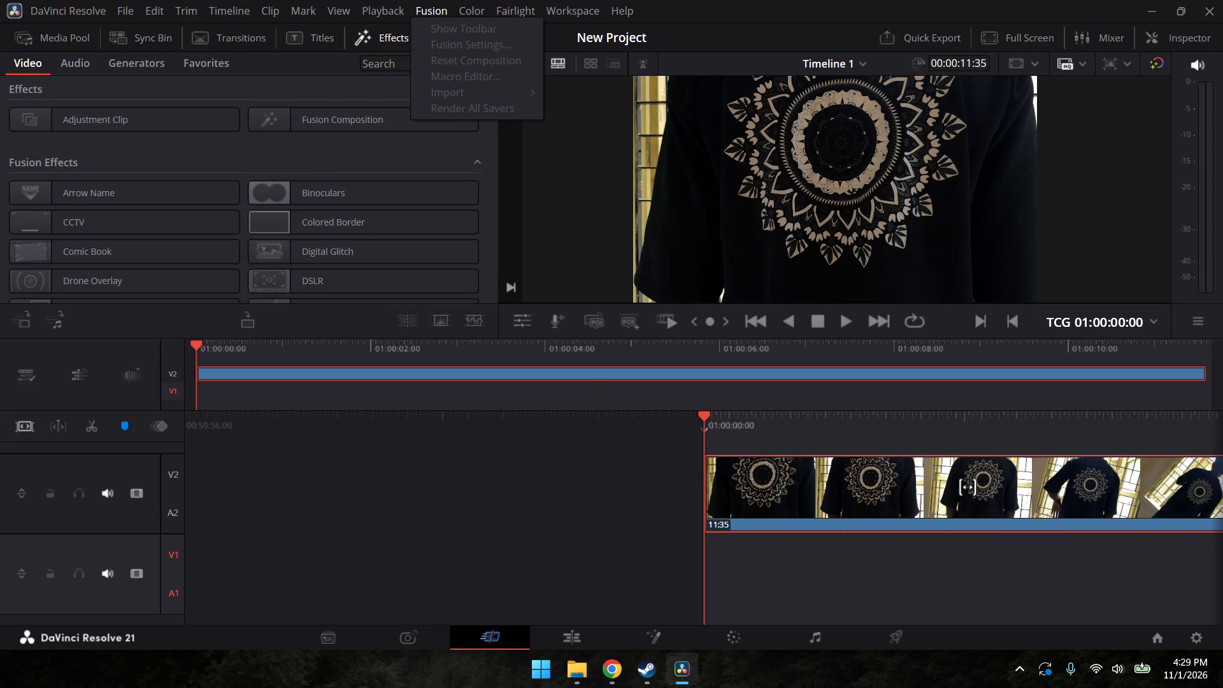
click(535, 193)
click(773, 286)
click(755, 506)
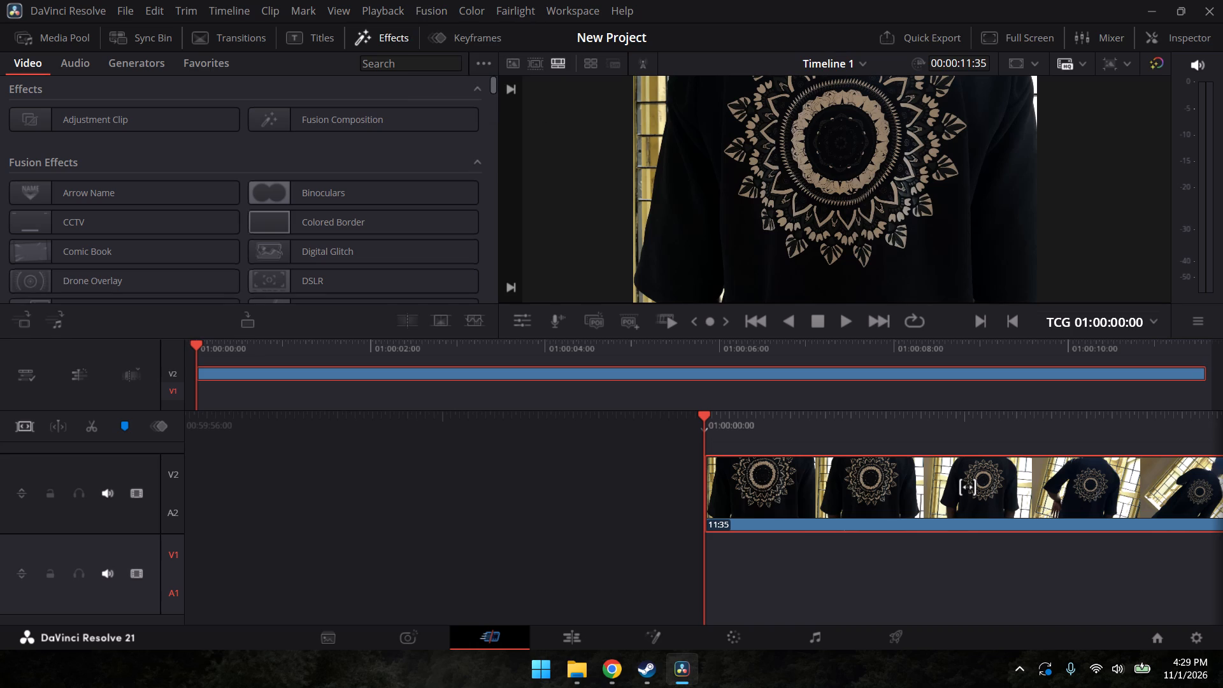
scroll(476, 547, up, 5)
scroll(562, 632, down, 1)
Open the IMG_2391 clip on the Fusion page.
click(658, 640)
click(706, 639)
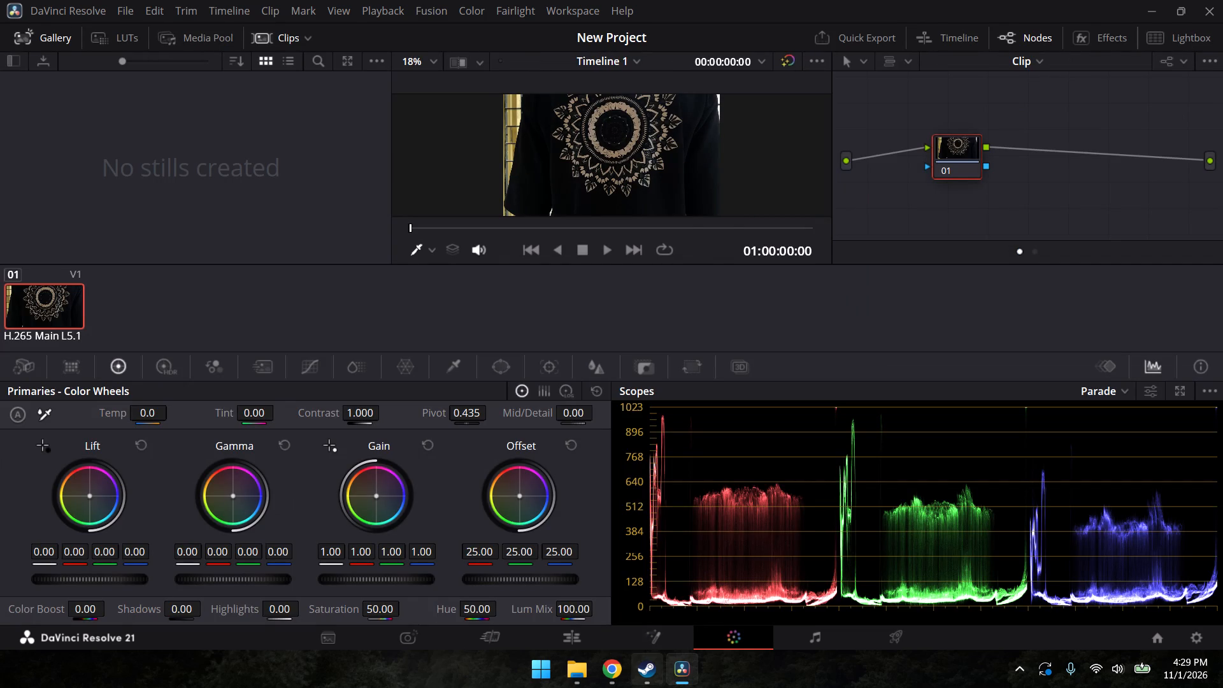
click(653, 646)
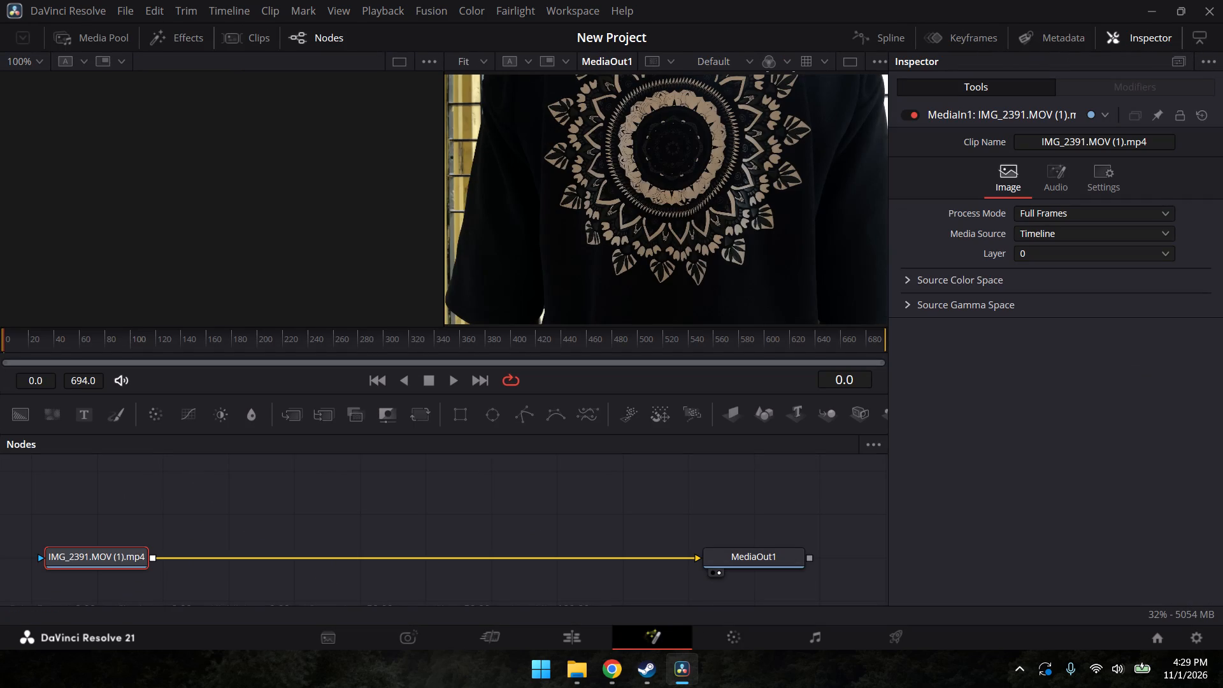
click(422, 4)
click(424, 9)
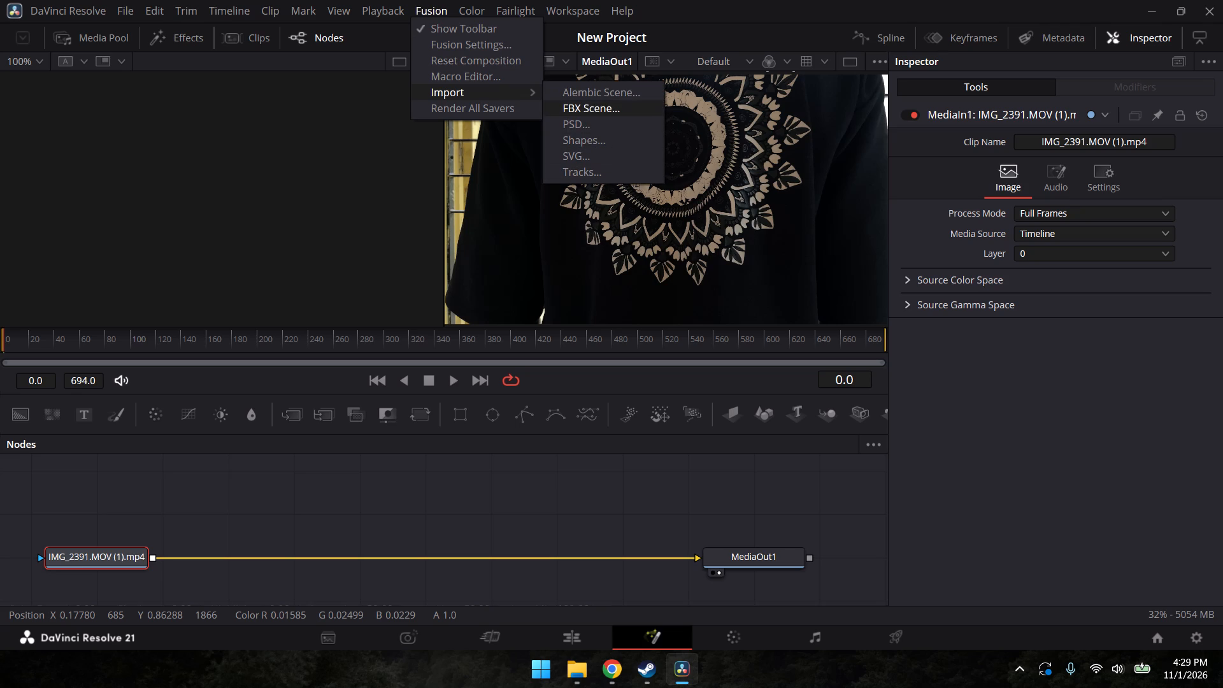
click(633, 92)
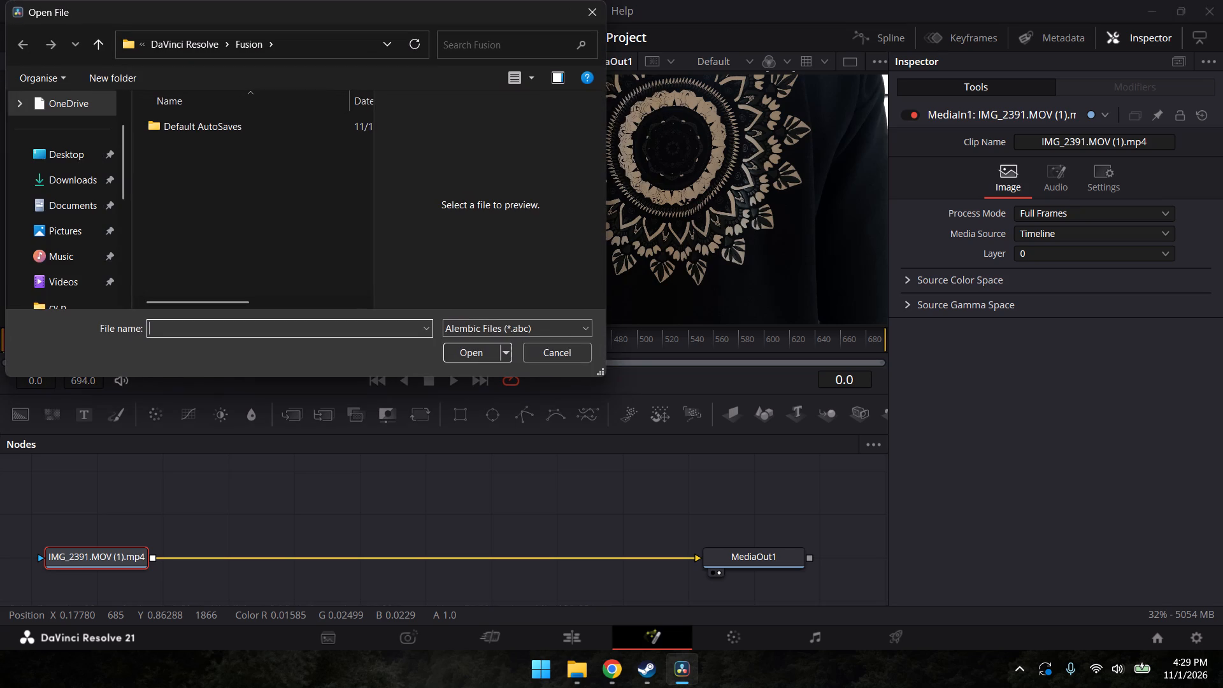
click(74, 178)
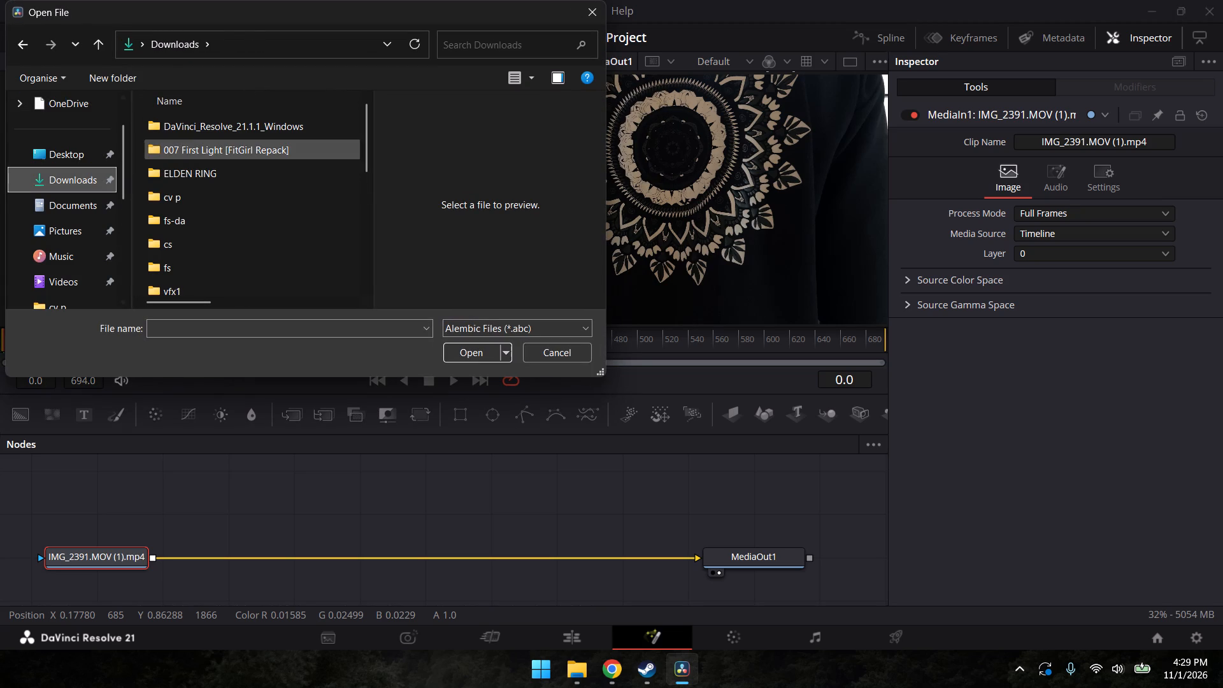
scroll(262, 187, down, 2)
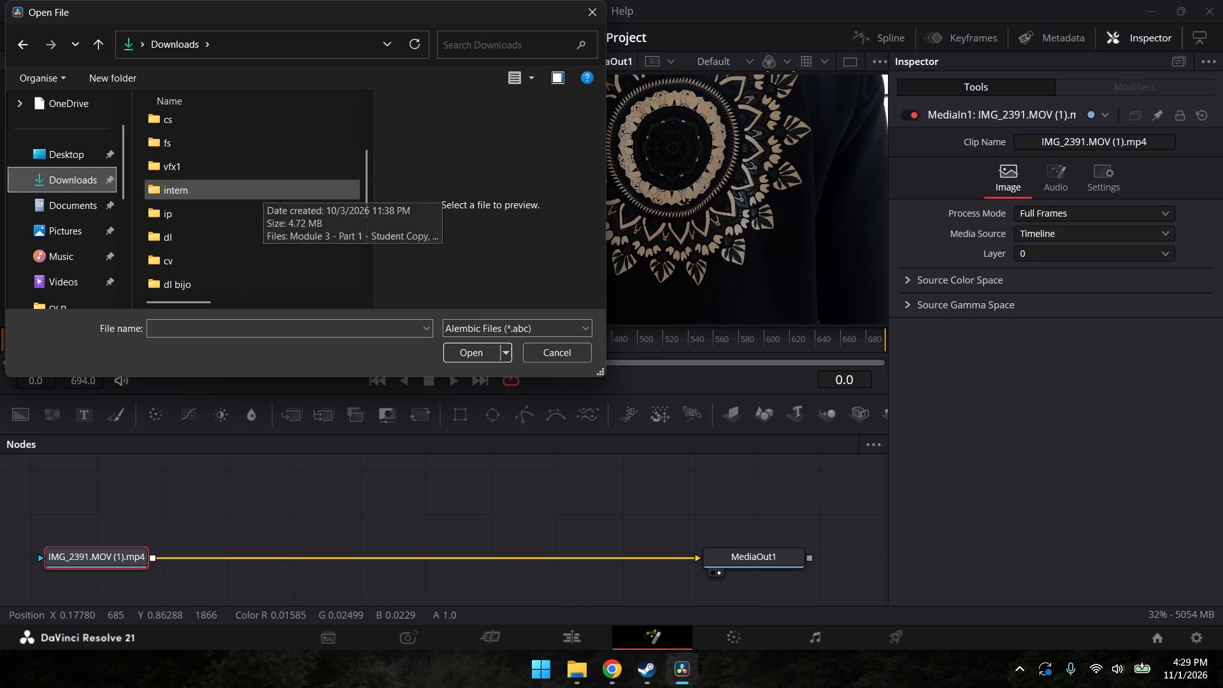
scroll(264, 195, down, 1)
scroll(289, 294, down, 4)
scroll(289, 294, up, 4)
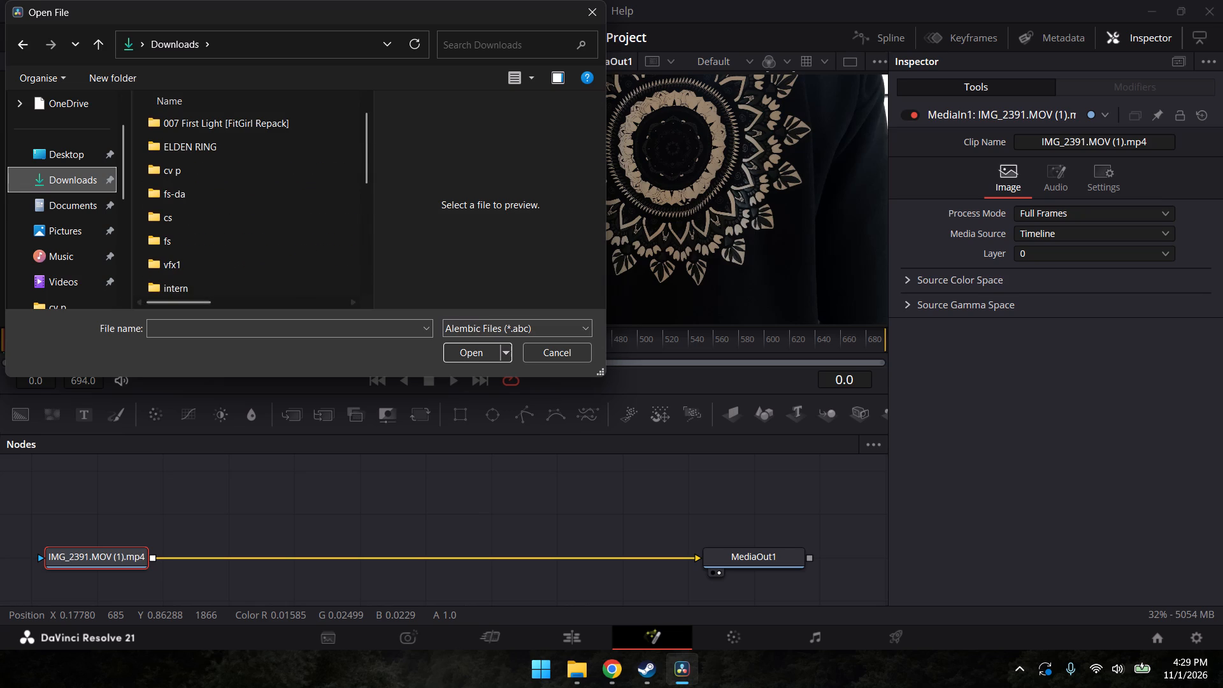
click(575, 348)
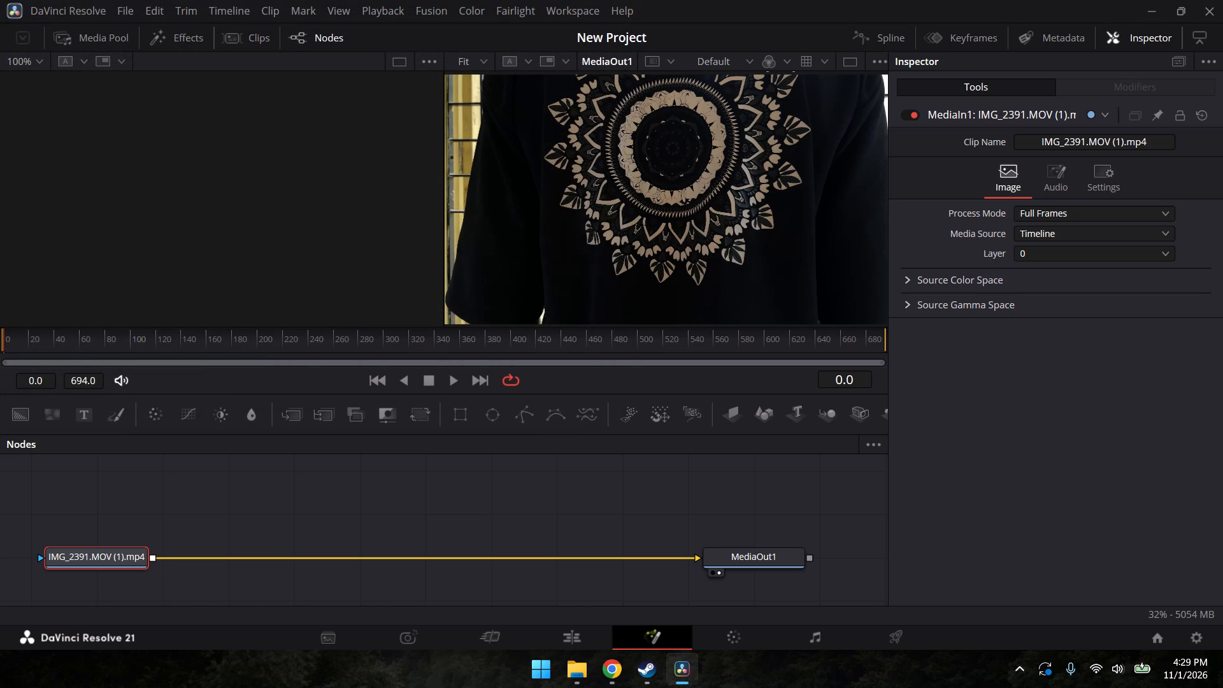
Examine the tool and template categories in the Fusion effects library.
click(192, 39)
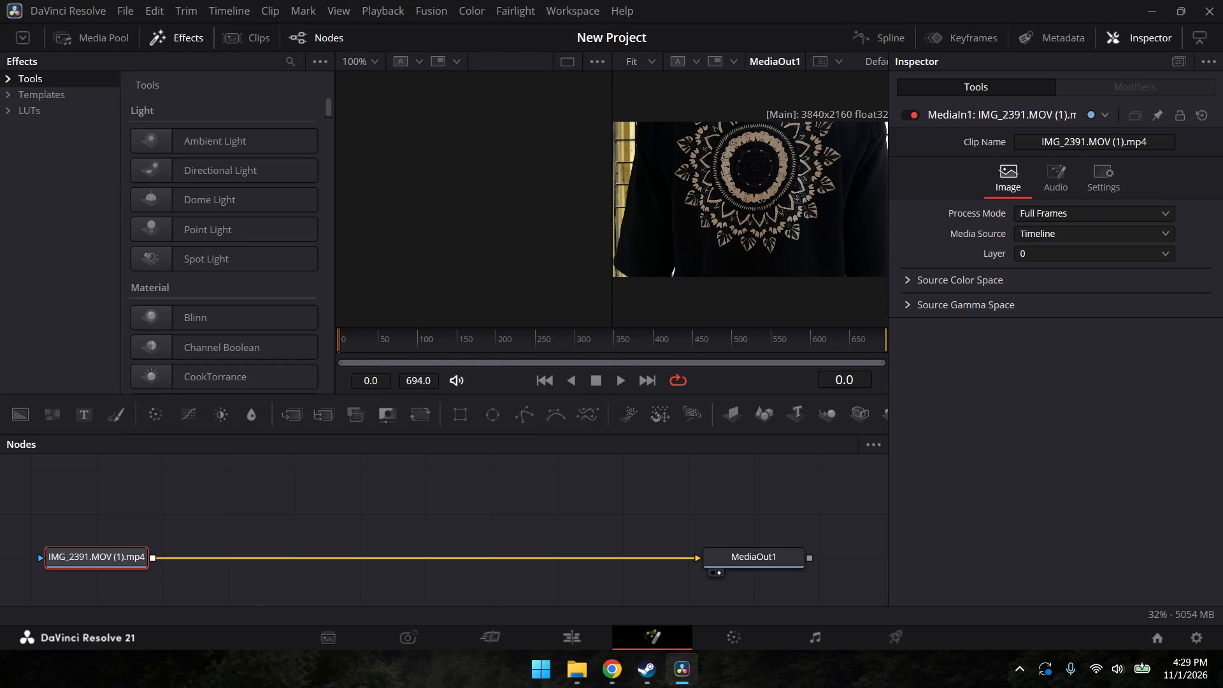
click(51, 113)
click(51, 94)
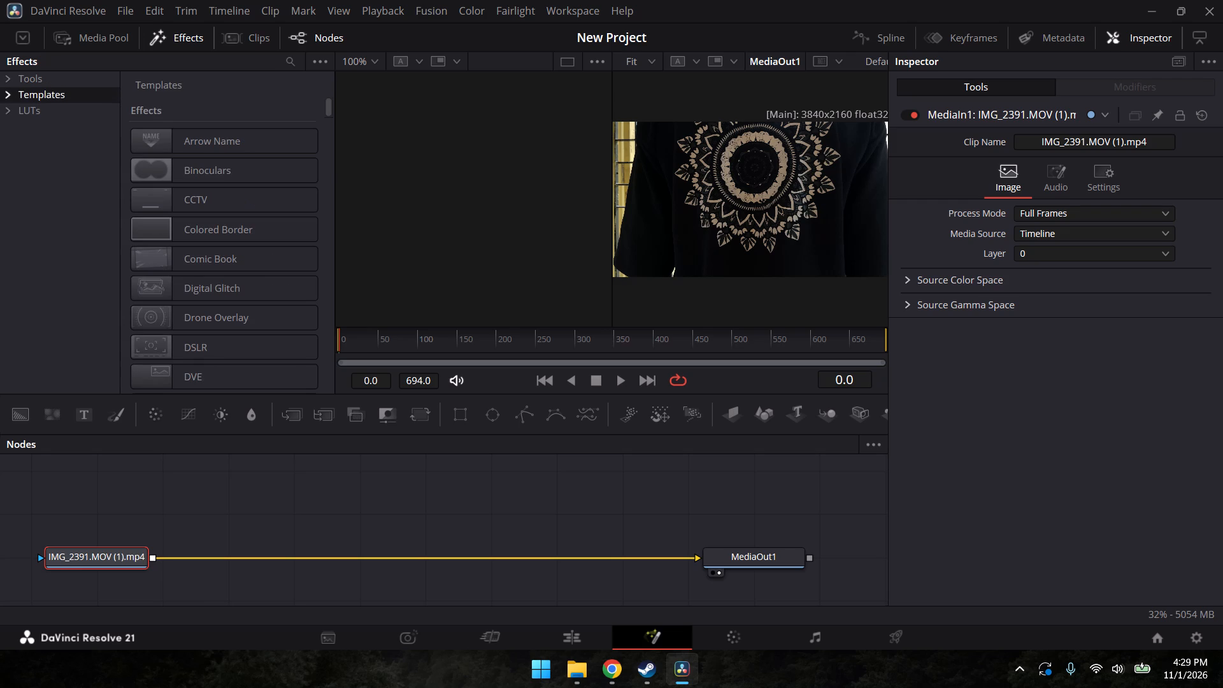
scroll(191, 177, down, 4)
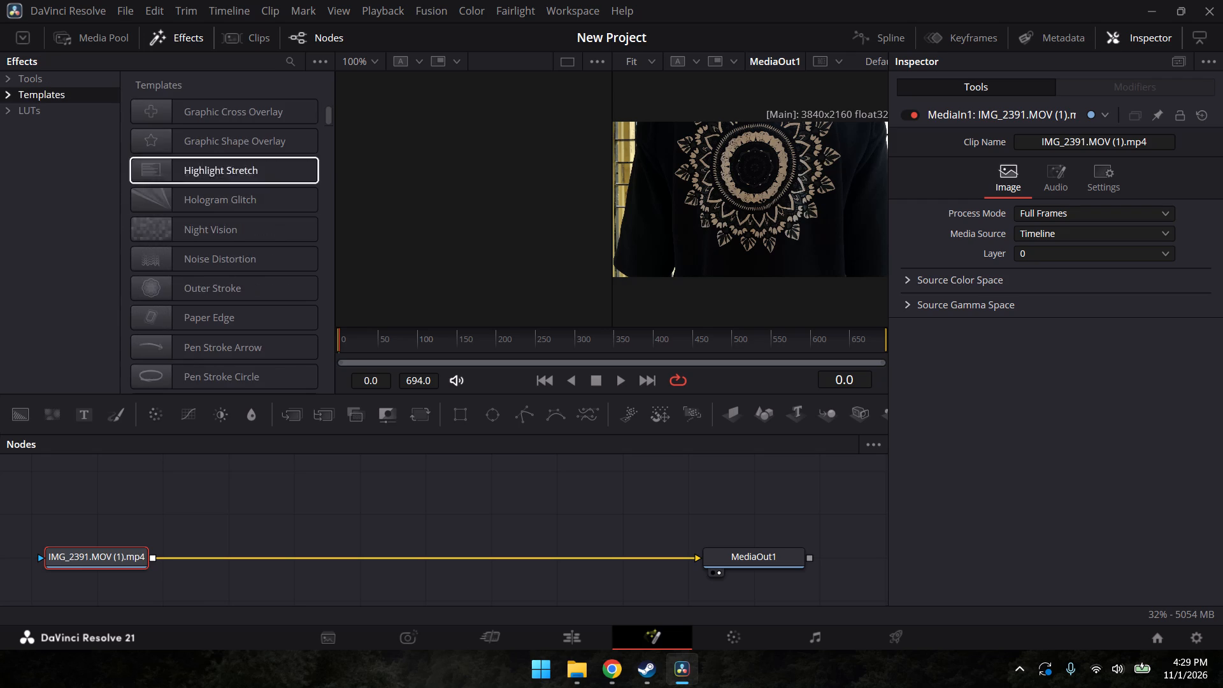
click(62, 76)
click(320, 59)
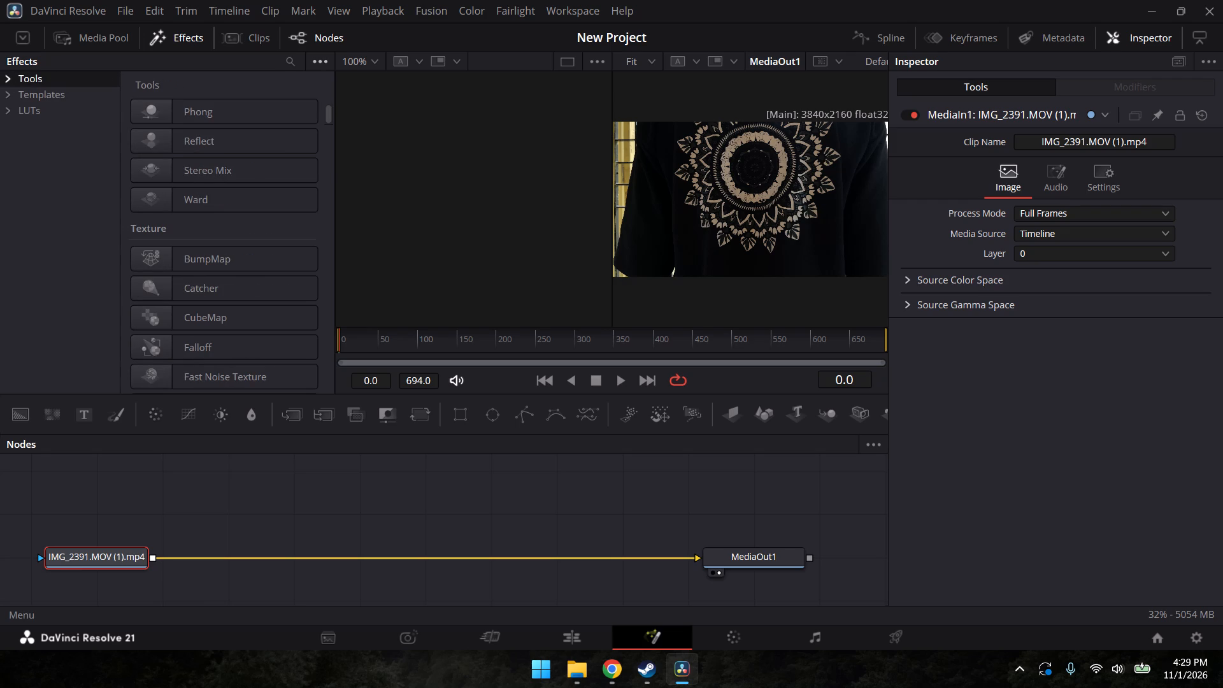
click(320, 59)
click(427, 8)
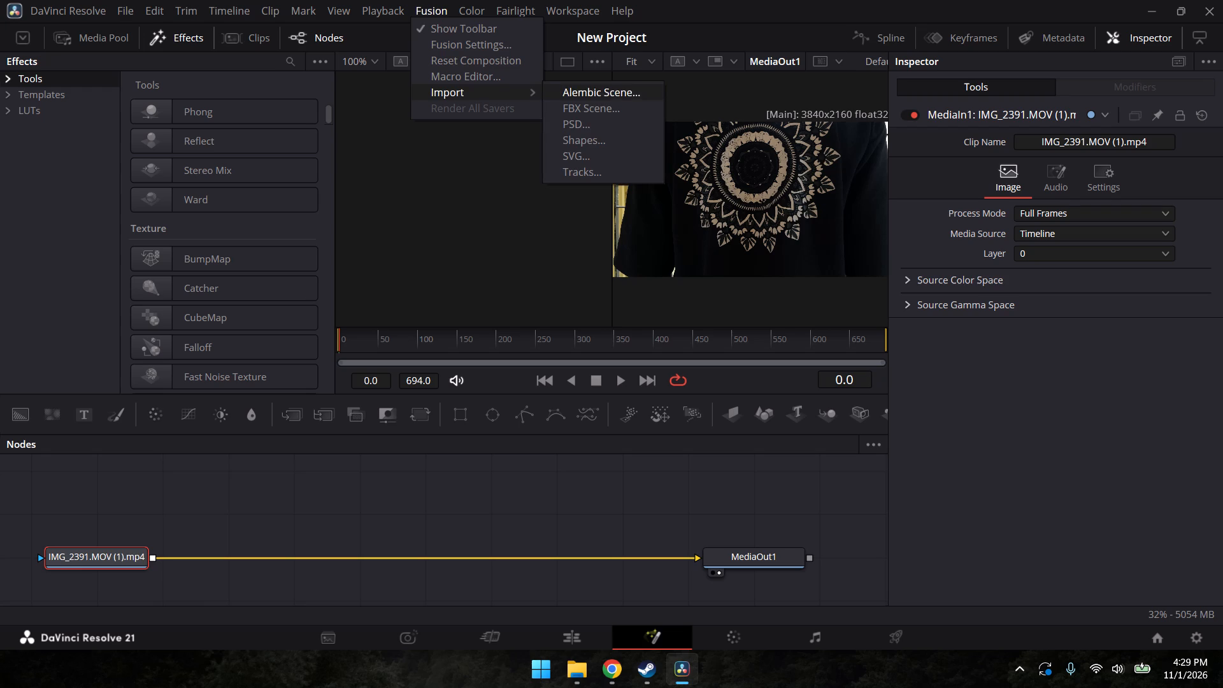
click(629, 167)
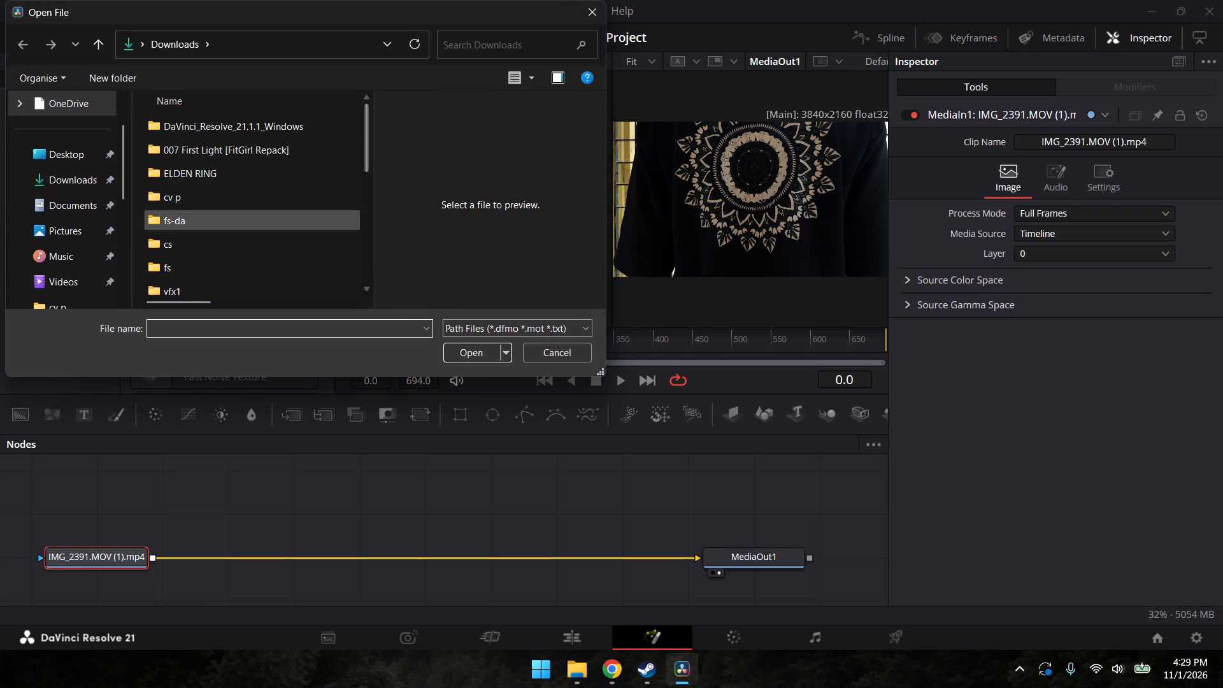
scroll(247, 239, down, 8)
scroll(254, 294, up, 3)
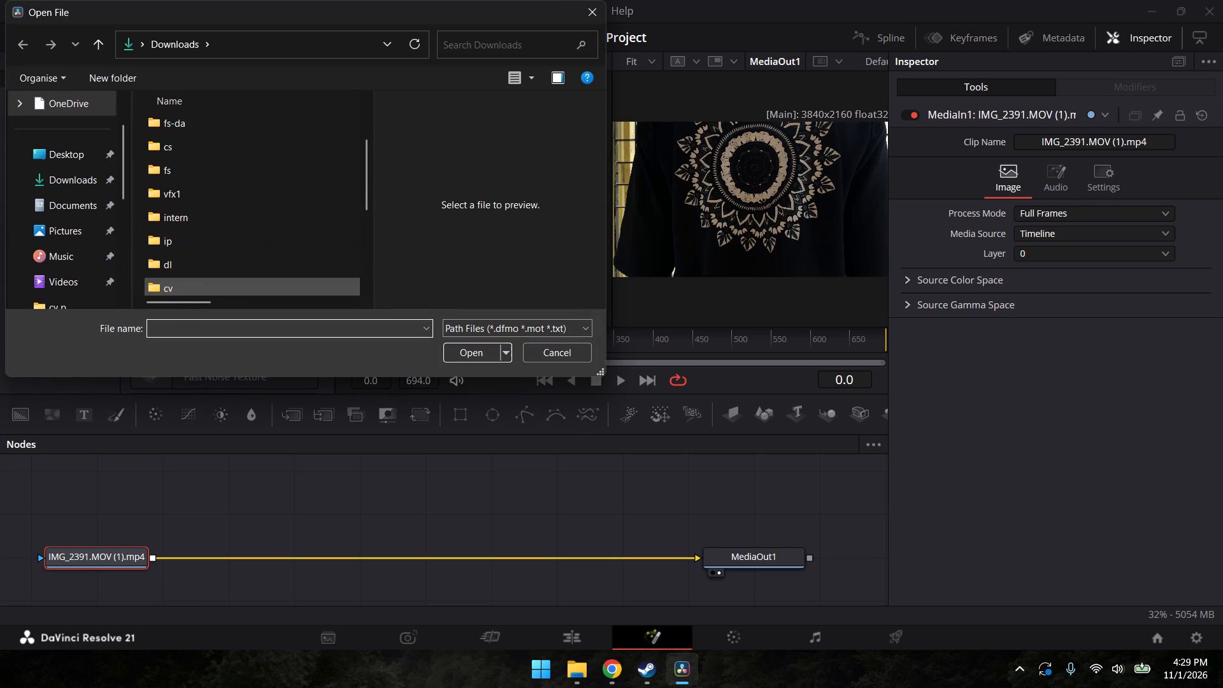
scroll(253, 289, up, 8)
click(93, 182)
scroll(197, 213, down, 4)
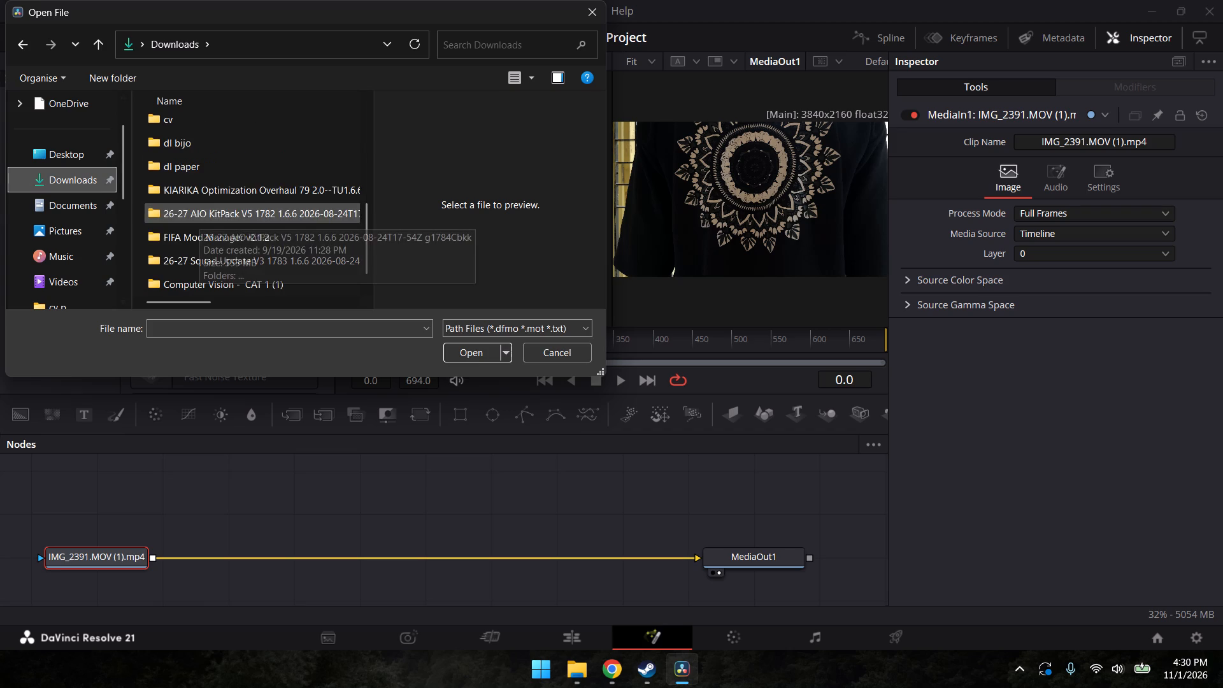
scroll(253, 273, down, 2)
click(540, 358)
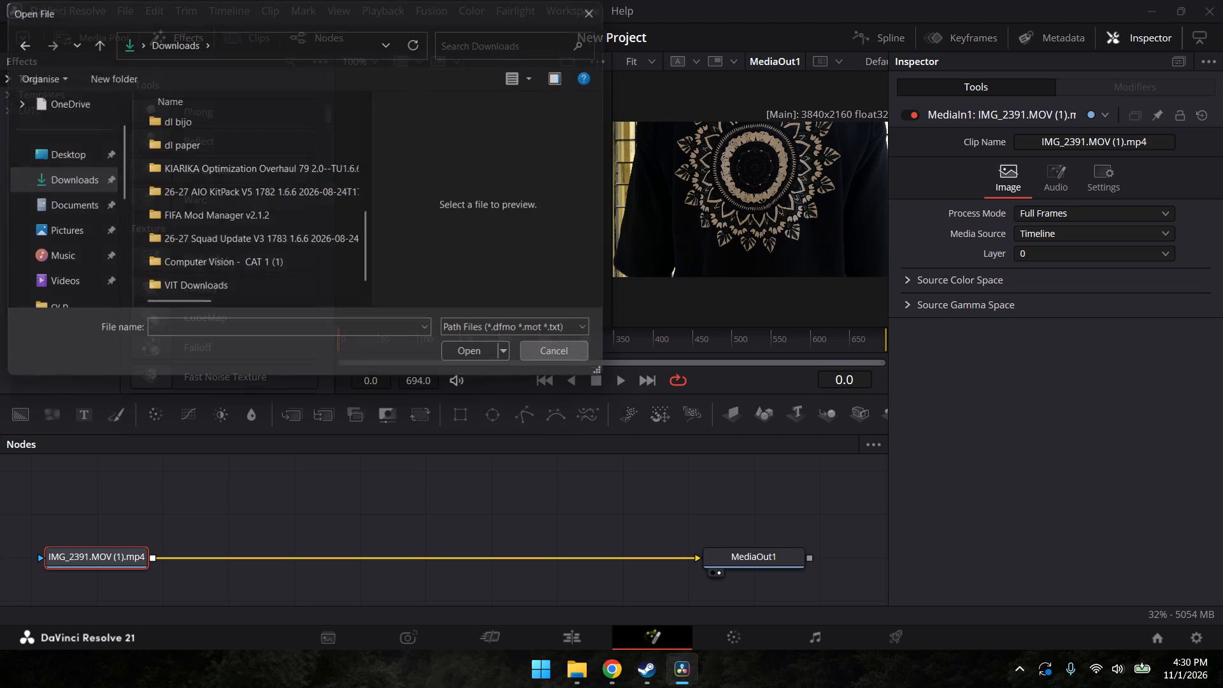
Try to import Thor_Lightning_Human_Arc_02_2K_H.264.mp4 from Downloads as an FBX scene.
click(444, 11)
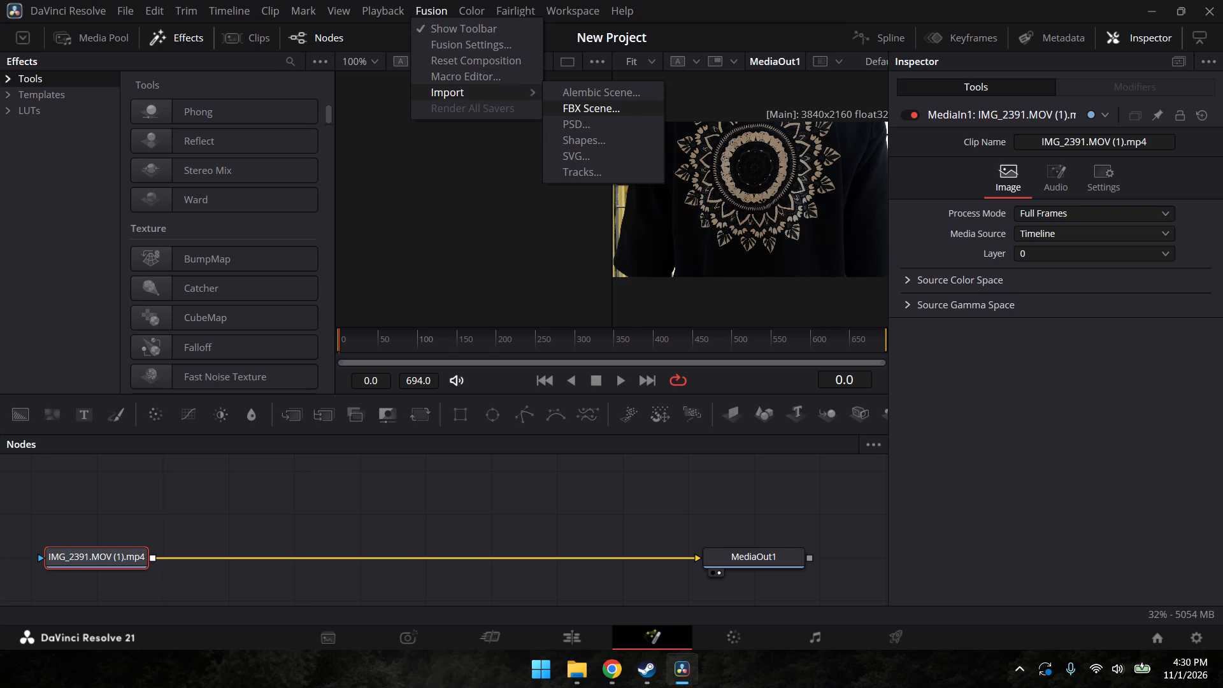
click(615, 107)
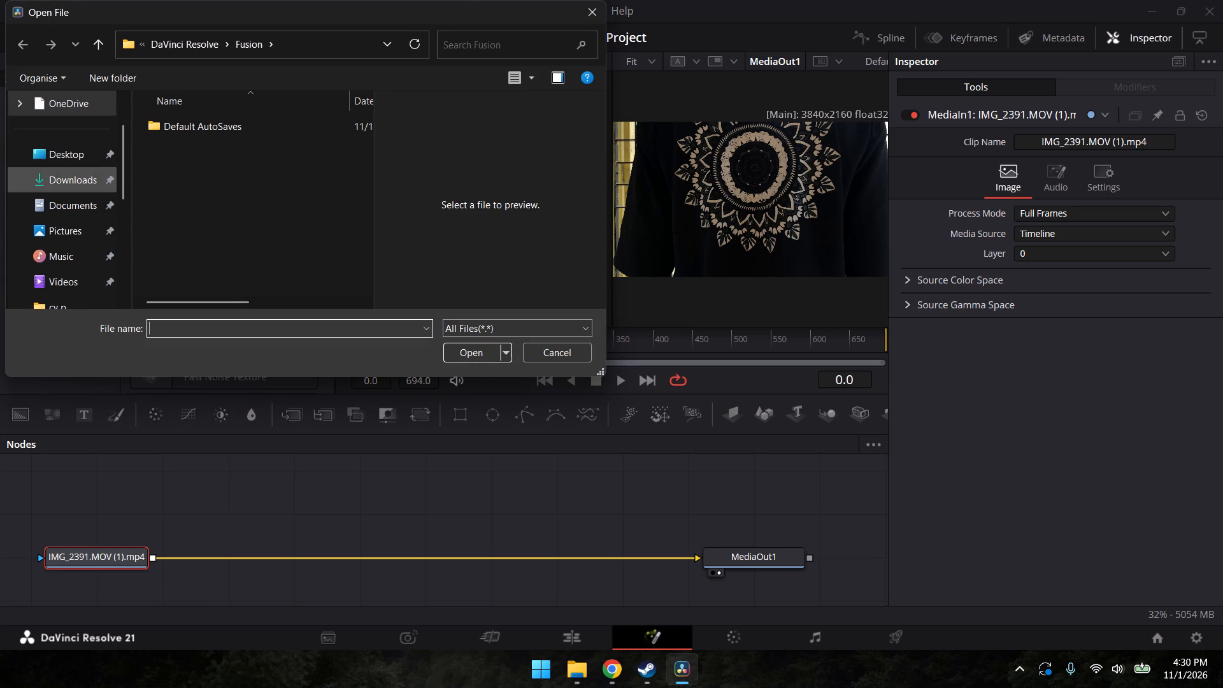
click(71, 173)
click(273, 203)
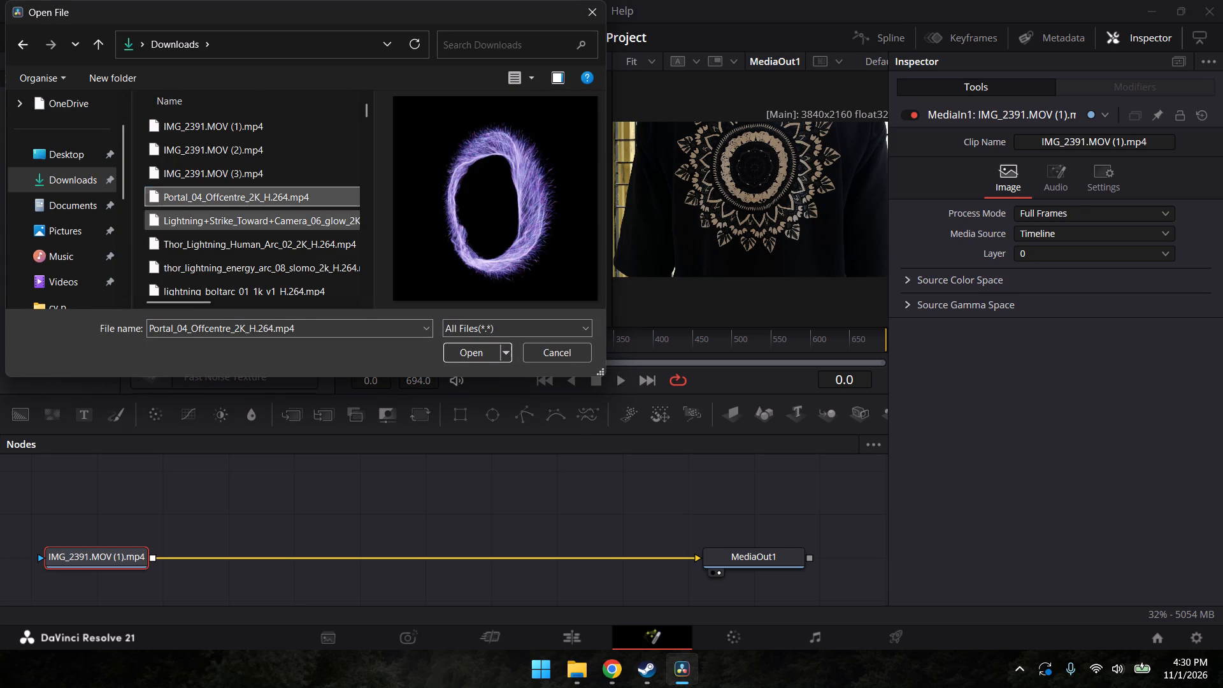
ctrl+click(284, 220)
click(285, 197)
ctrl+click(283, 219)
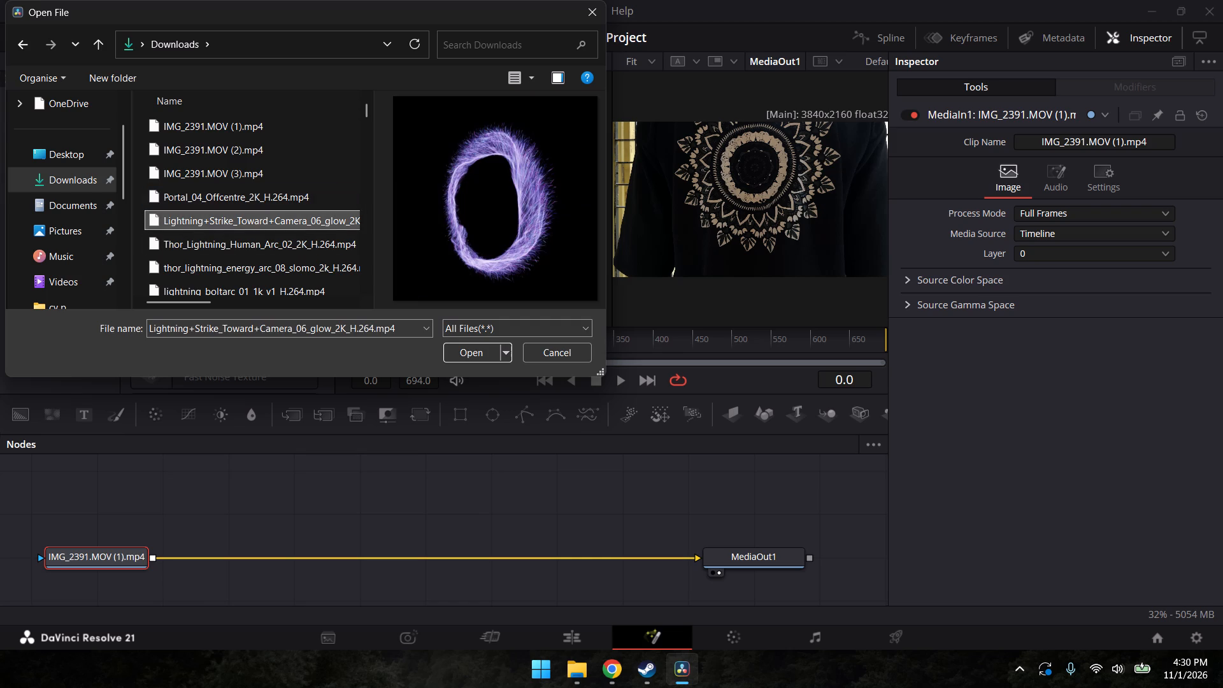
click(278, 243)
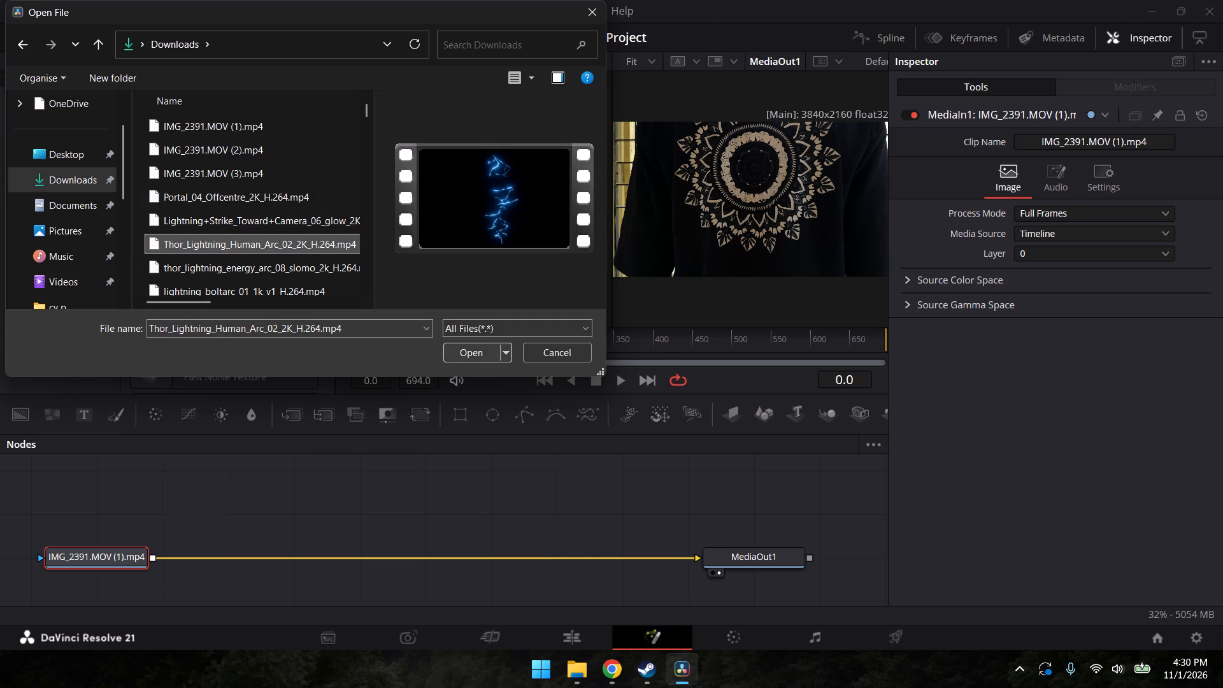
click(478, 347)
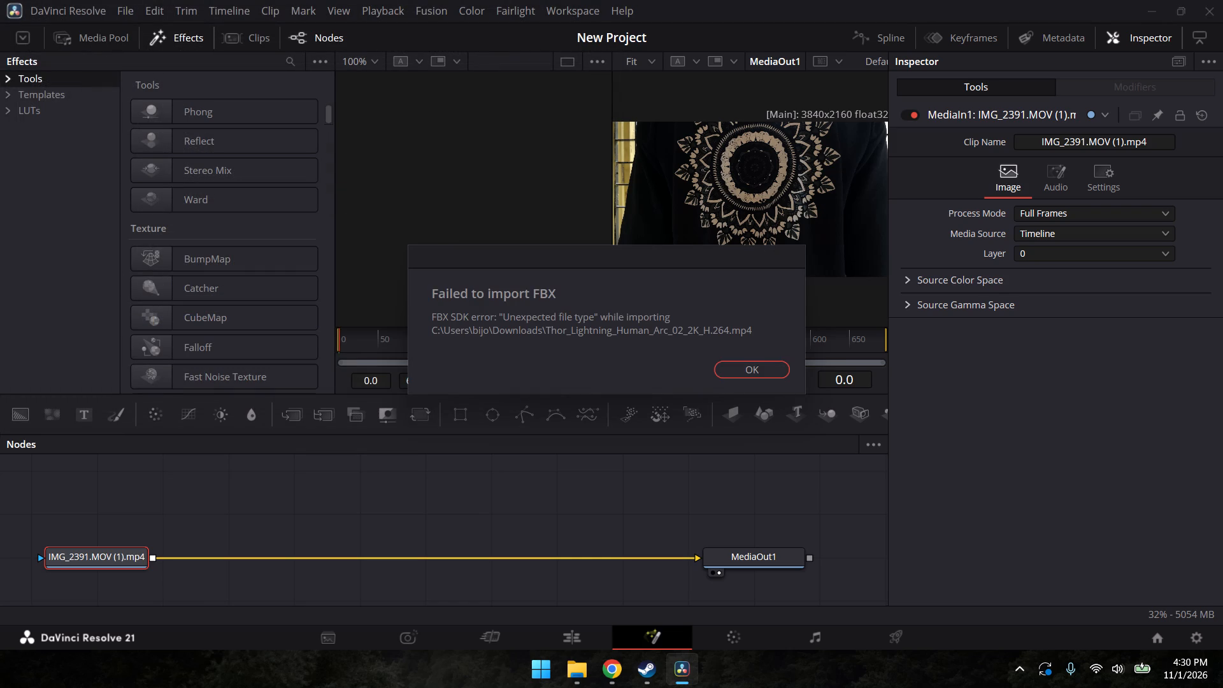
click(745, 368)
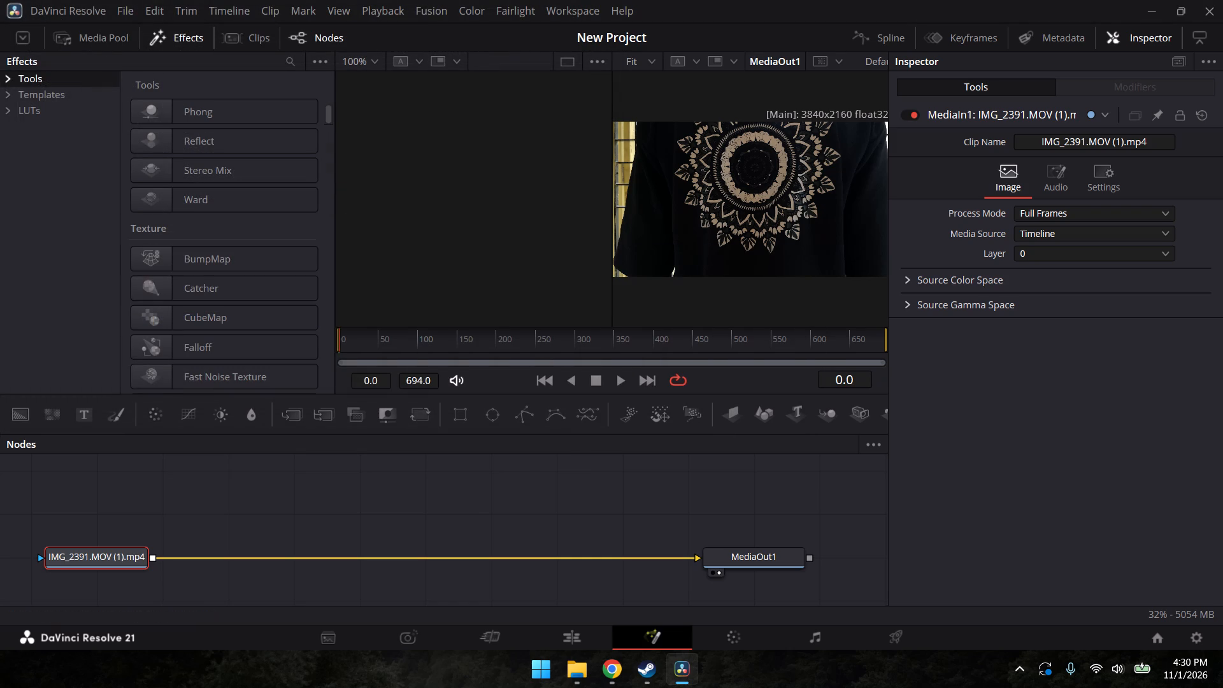
Add a new bin under Master in the media pool, keeping its default name.
click(78, 31)
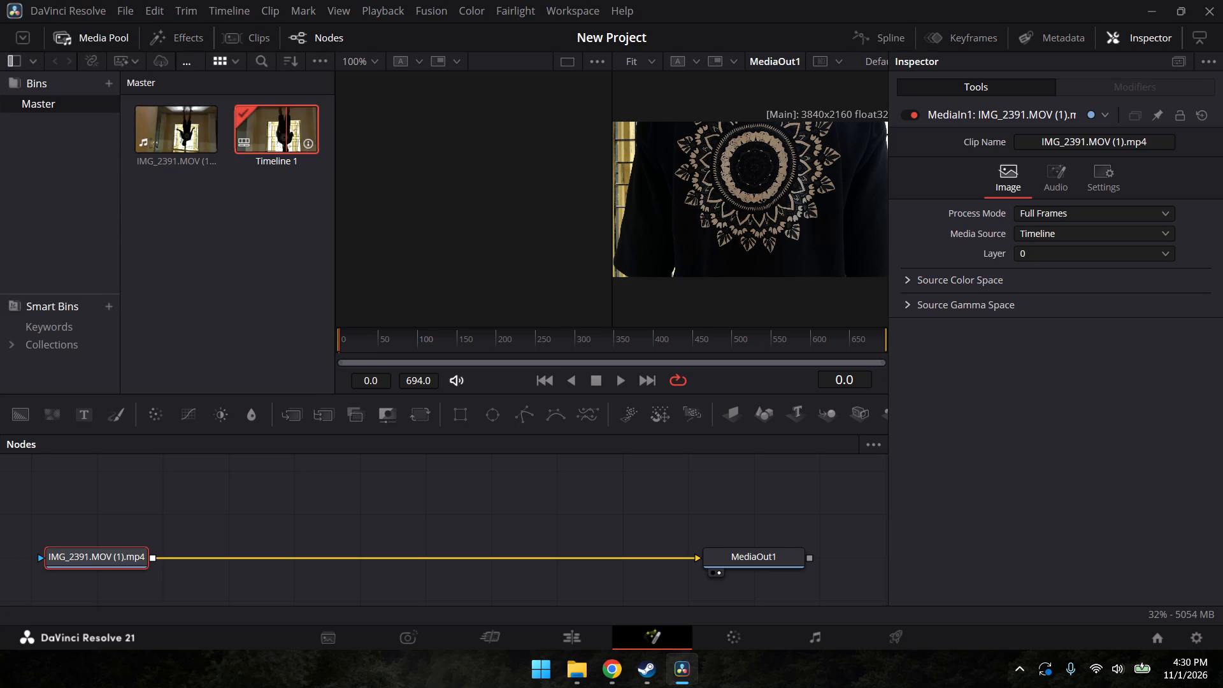
click(182, 226)
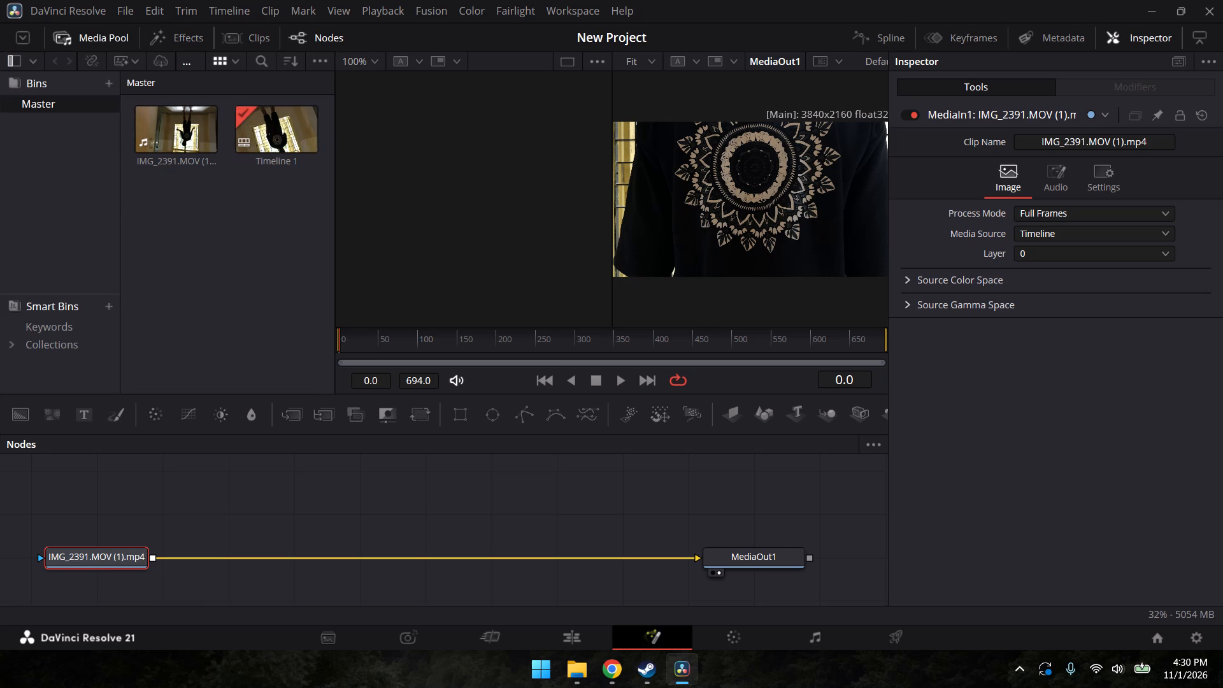
click(108, 81)
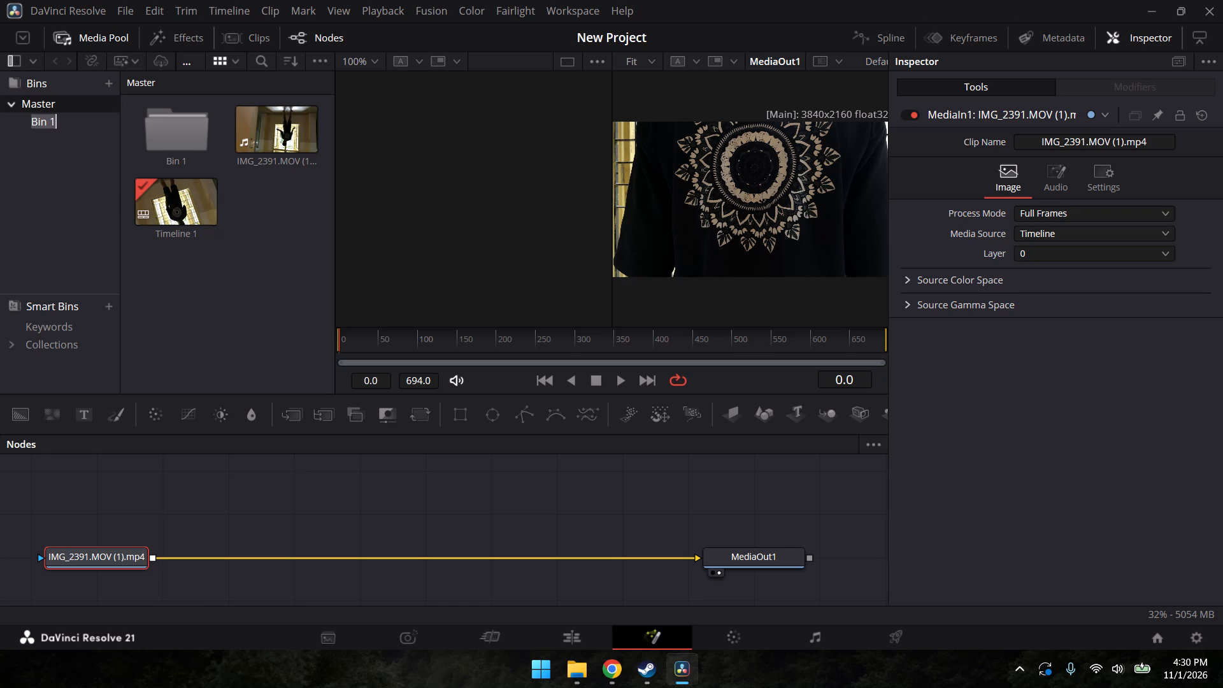
key(BackSpace)
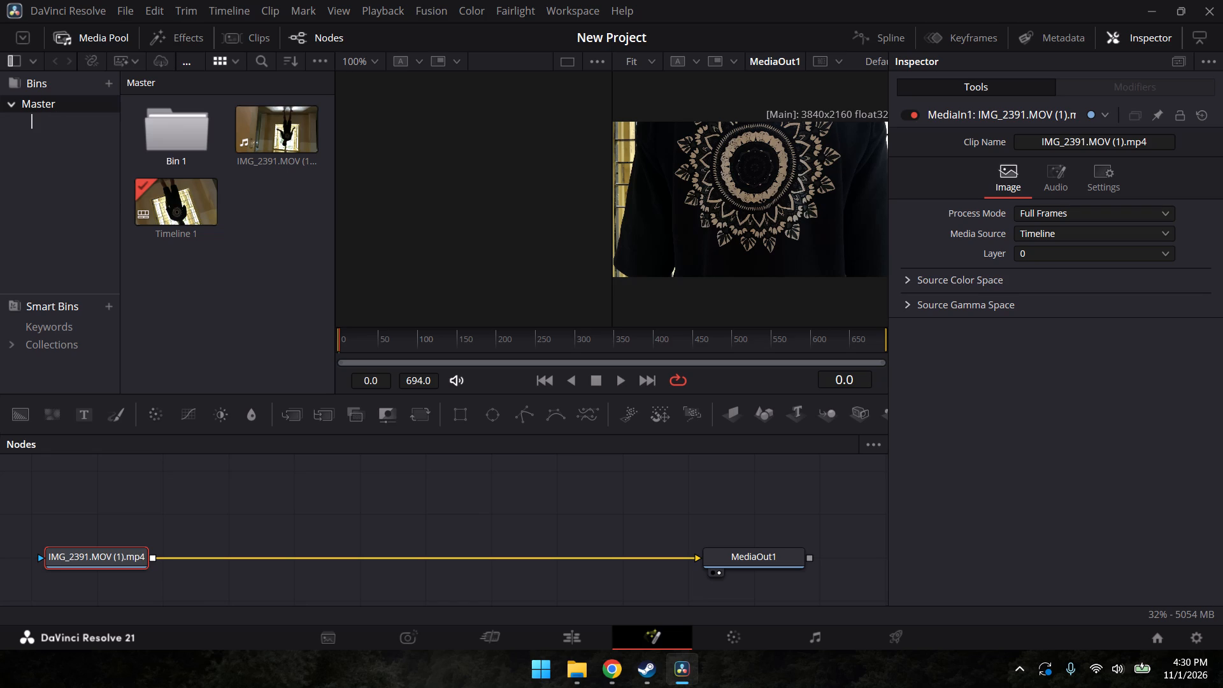
key(BackSpace)
click(243, 283)
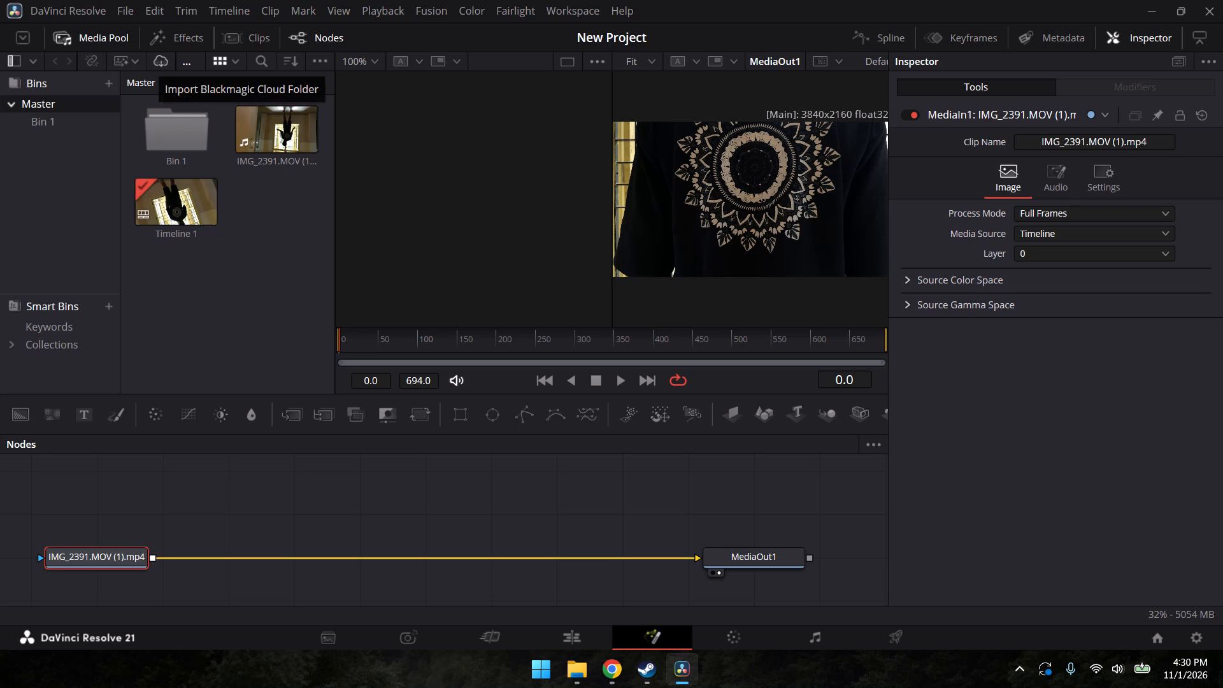
Hide the bin list in the Fusion page's media pool.
click(48, 57)
click(29, 59)
click(29, 59)
click(17, 57)
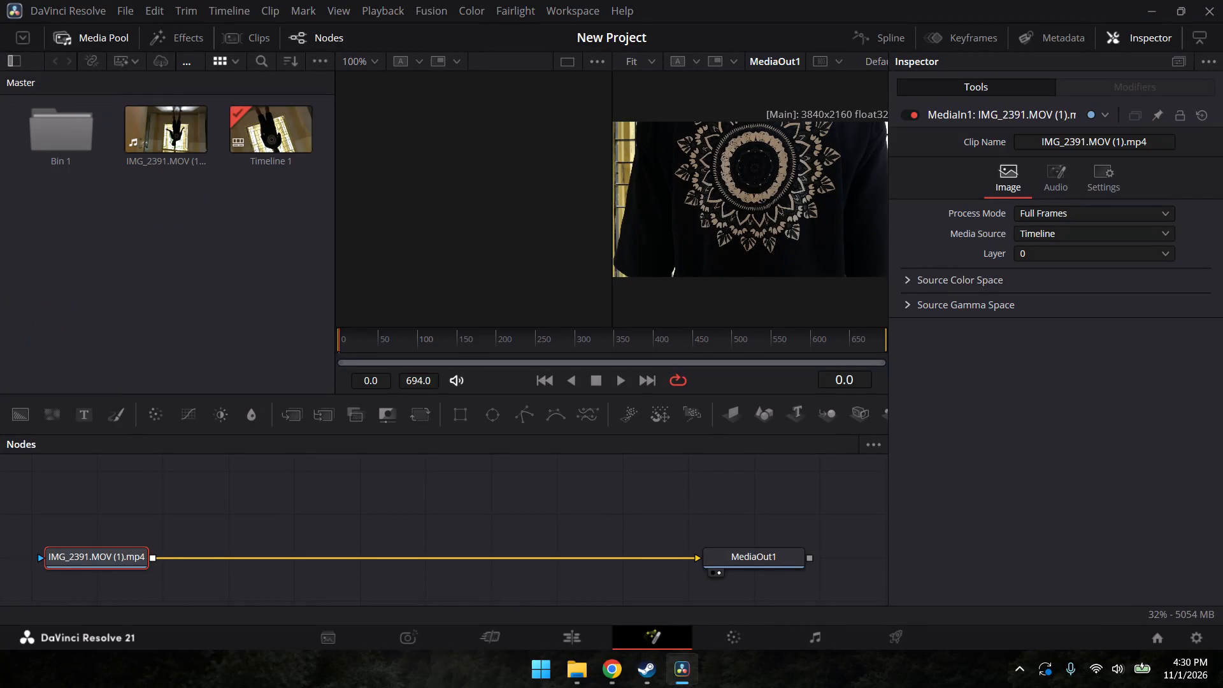
On the Media page, import the Thor_Lightning_Human_Arc_02, thor_lightning_energy_arc_08_slomo and lightning_boltarc_01 clips from Downloads into the Master bin.
click(311, 636)
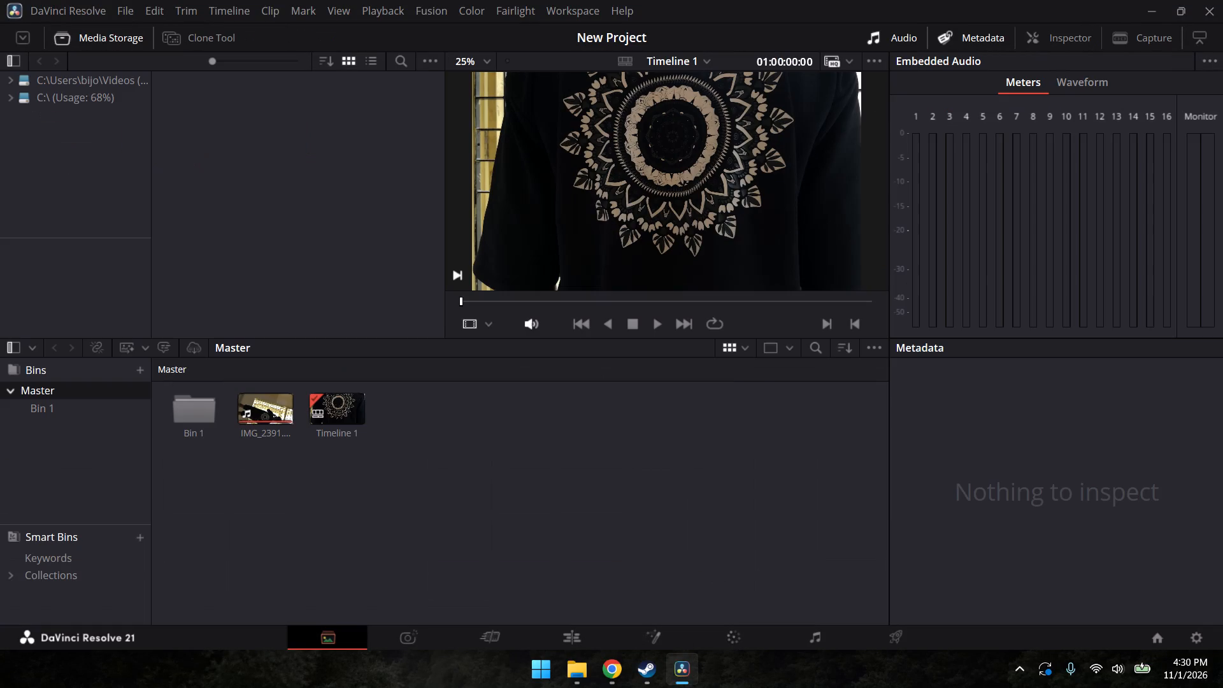
click(283, 471)
right_click(257, 537)
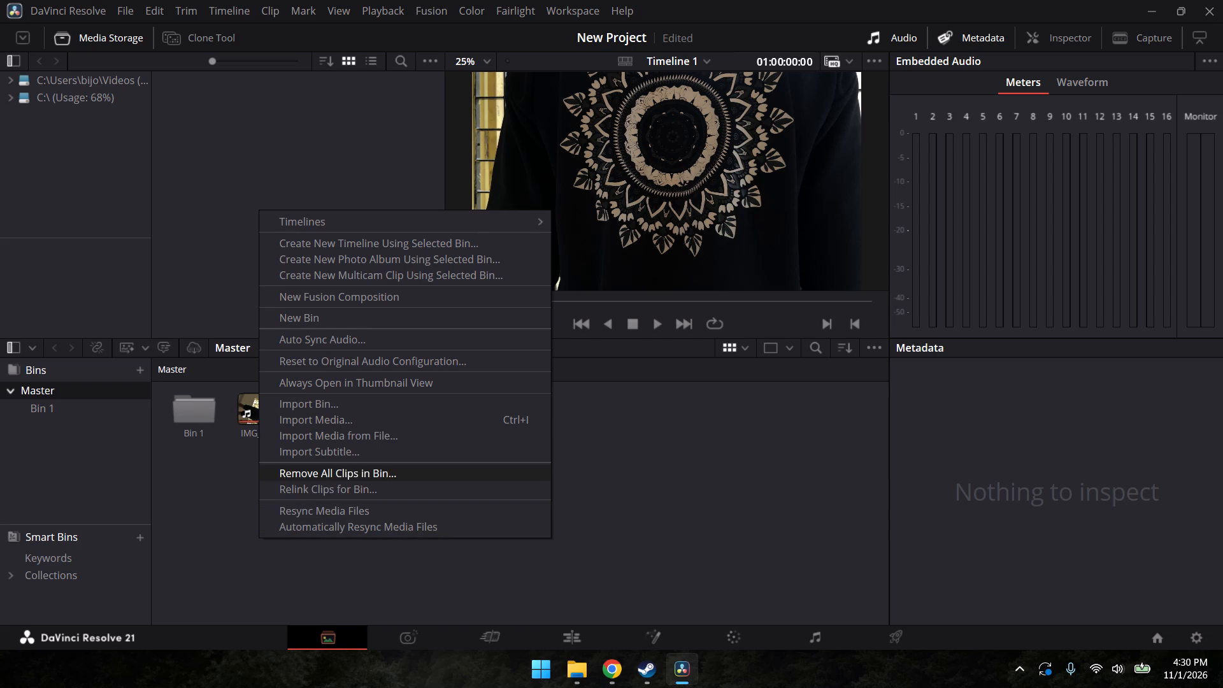
click(395, 419)
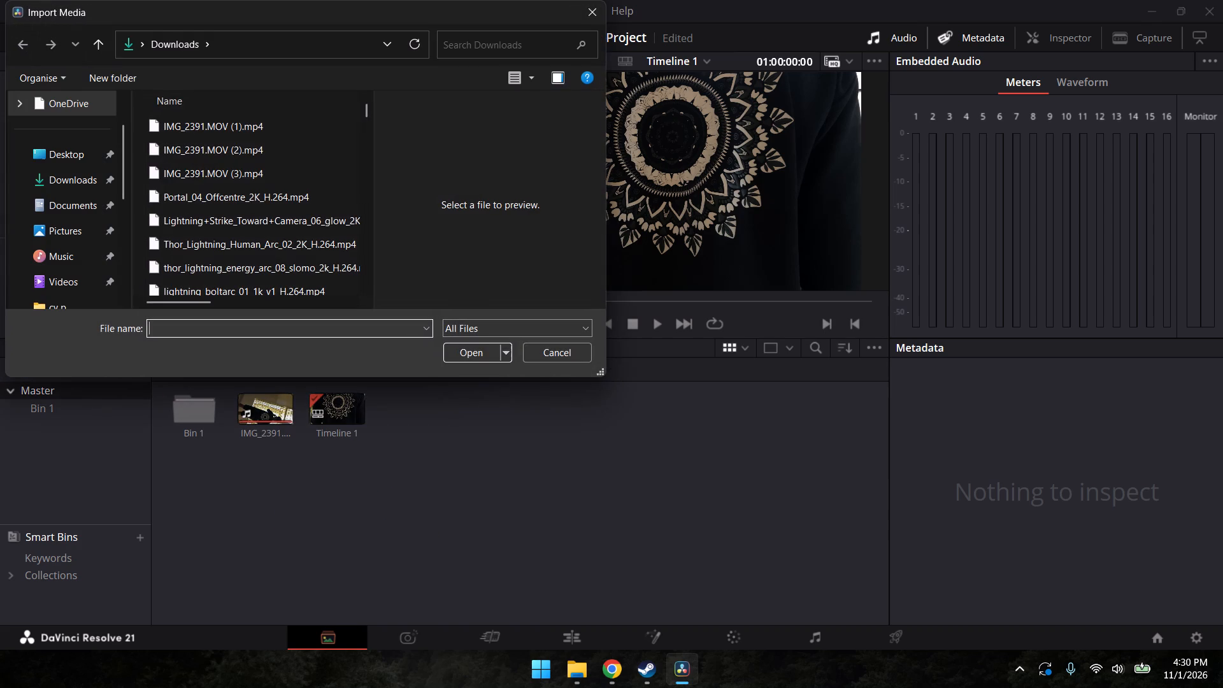
click(263, 195)
click(273, 212)
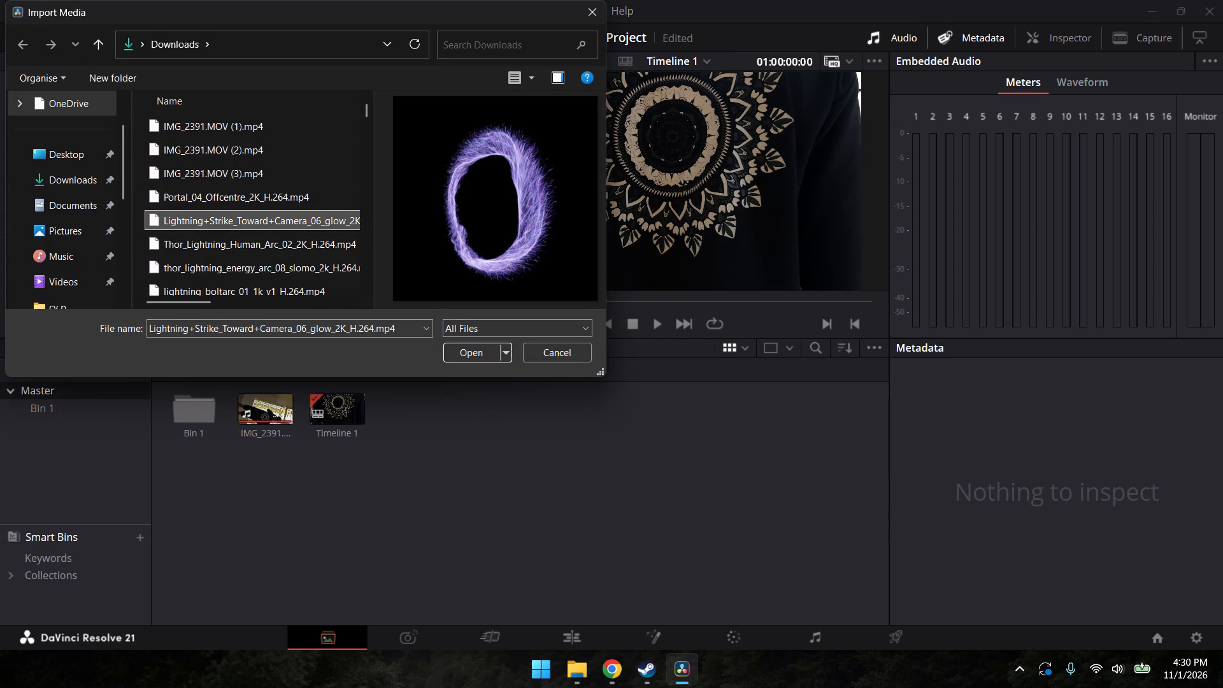
click(294, 246)
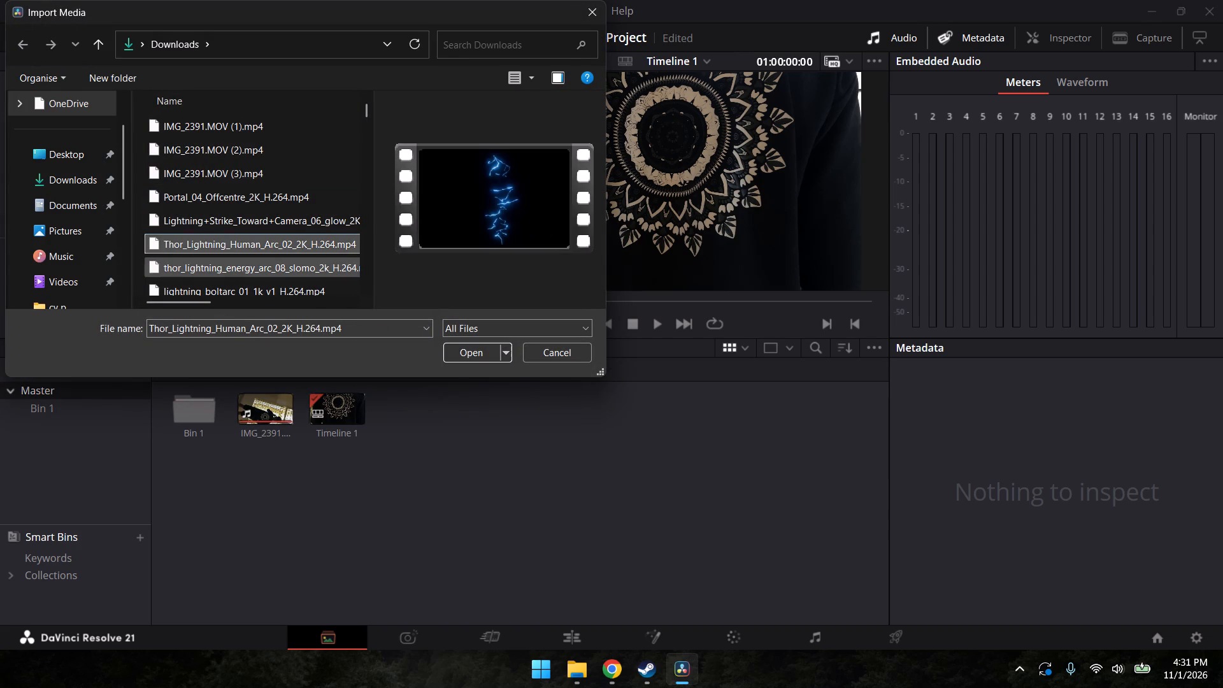
ctrl+click(297, 265)
ctrl+click(303, 289)
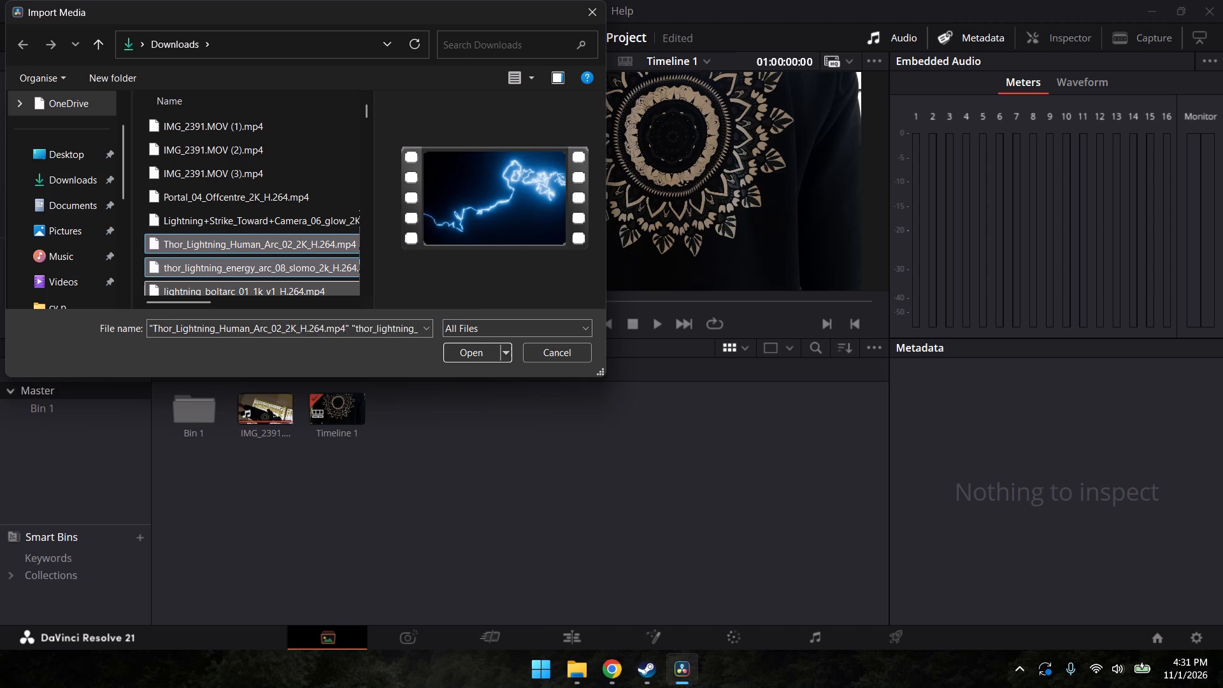
click(466, 347)
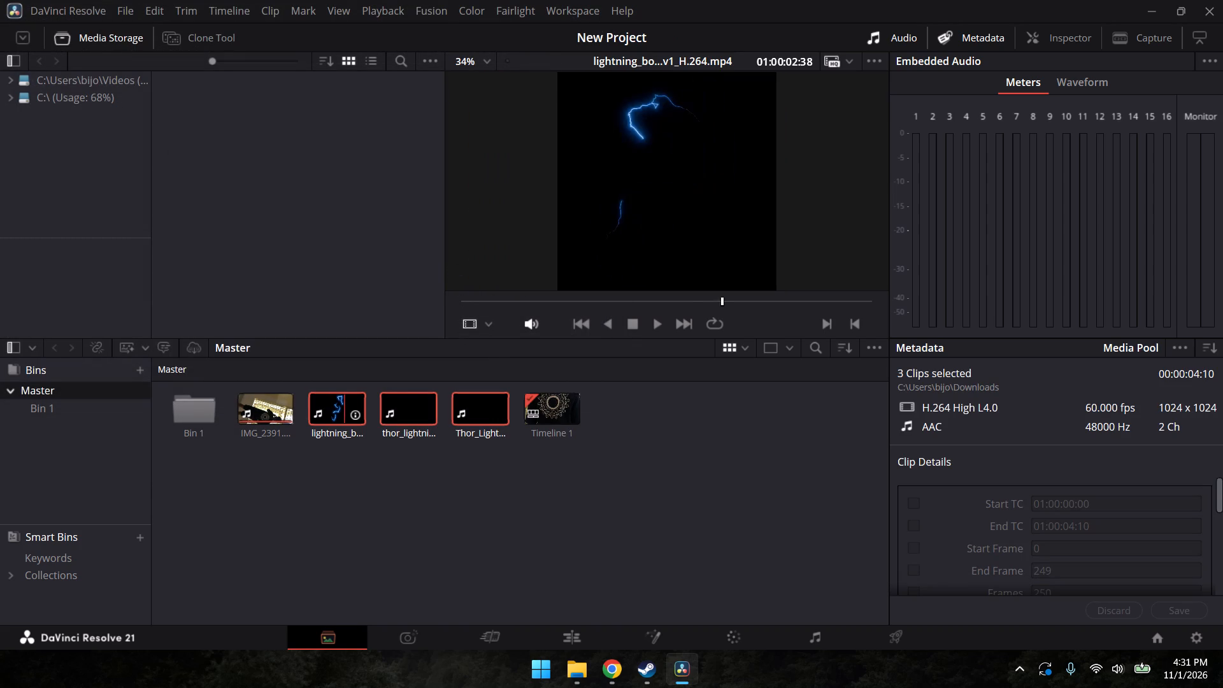
drag(341, 412, 265, 409)
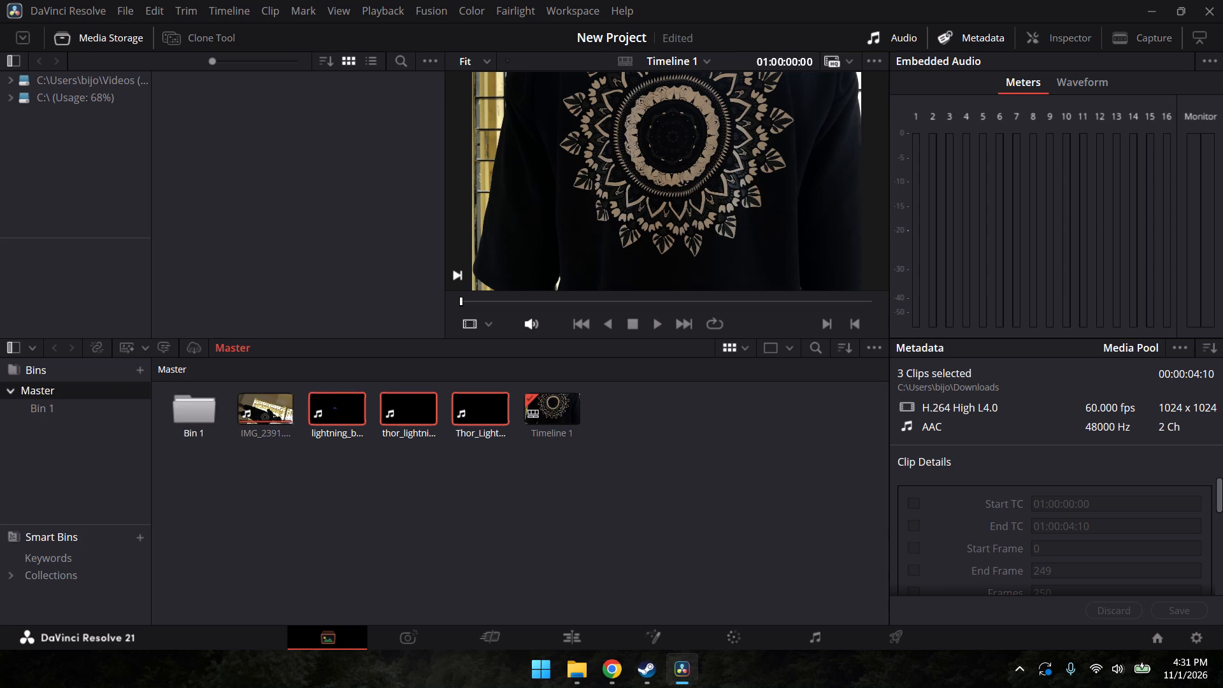
Switch to the Cut page and show the media pool in place of the effects library.
click(407, 639)
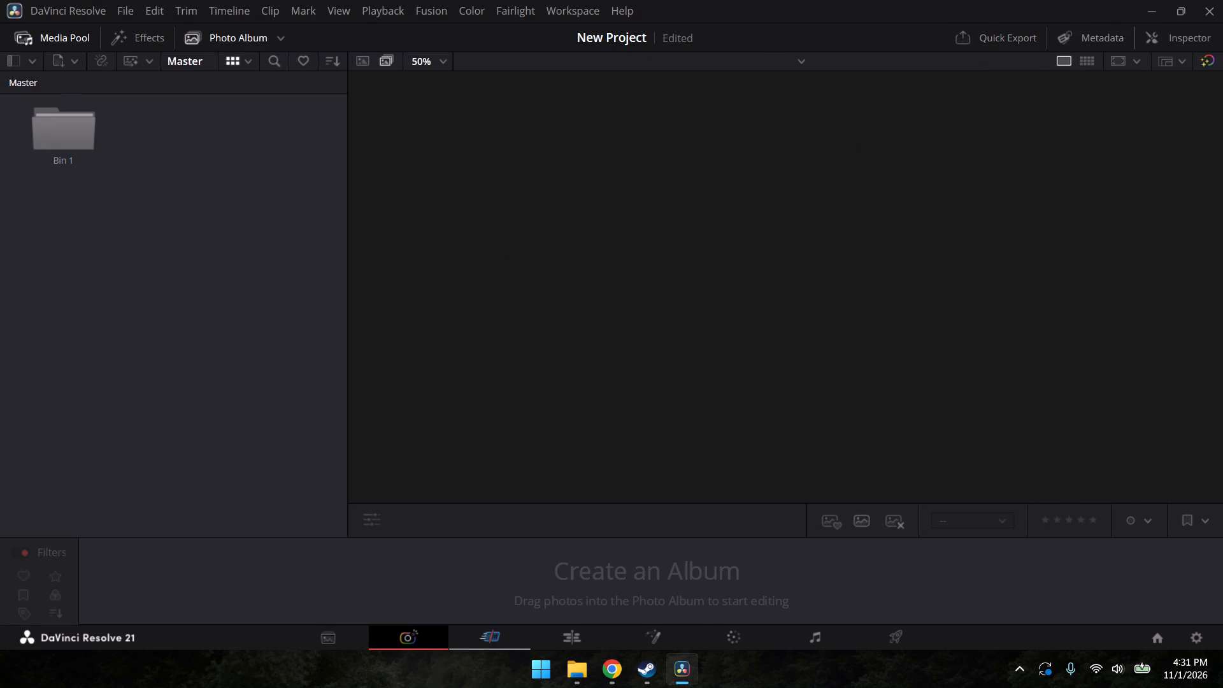
click(470, 640)
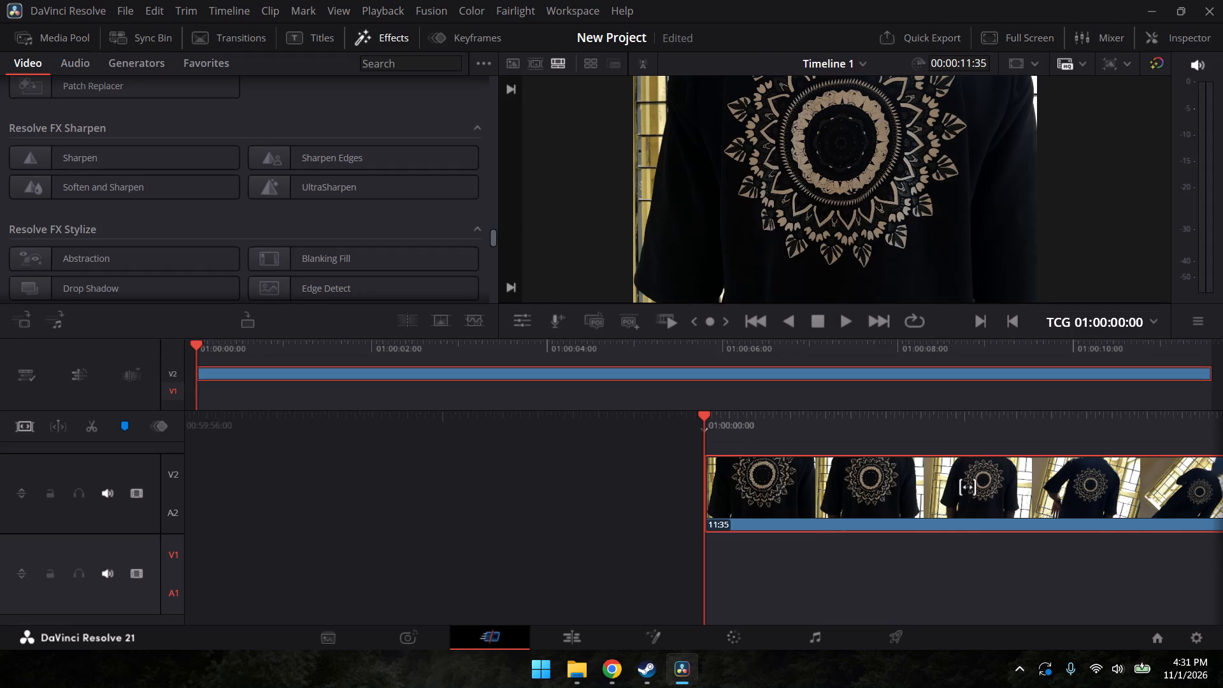
scroll(161, 220, up, 4)
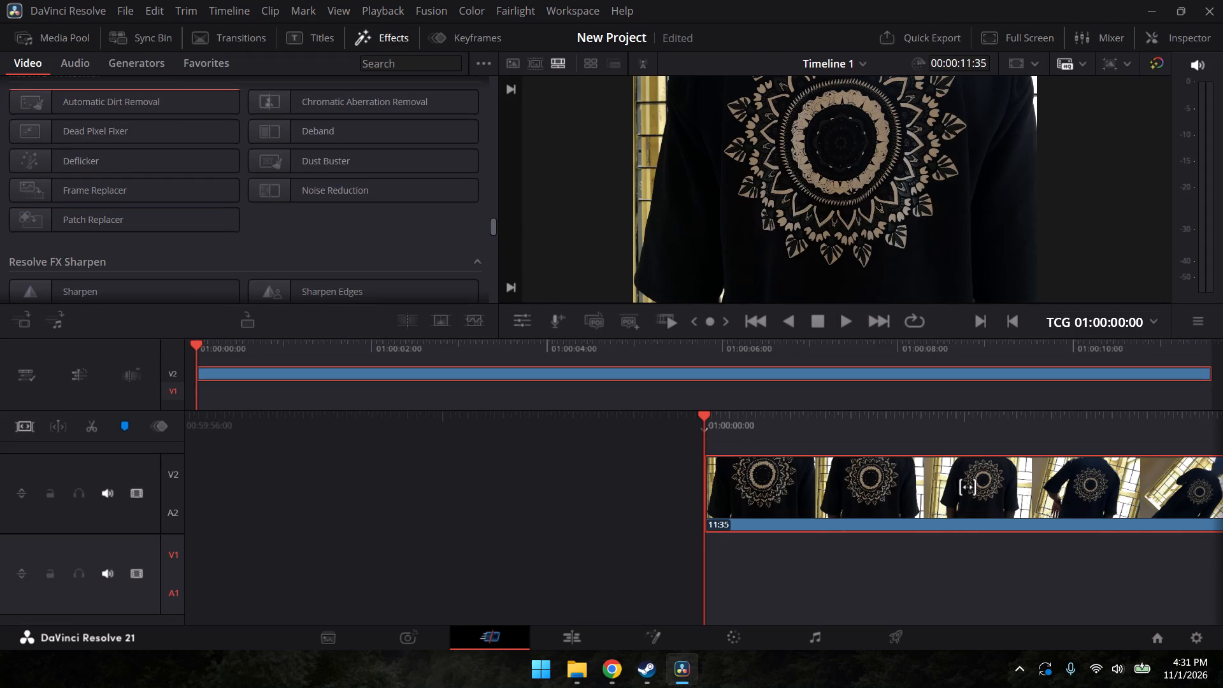
click(519, 64)
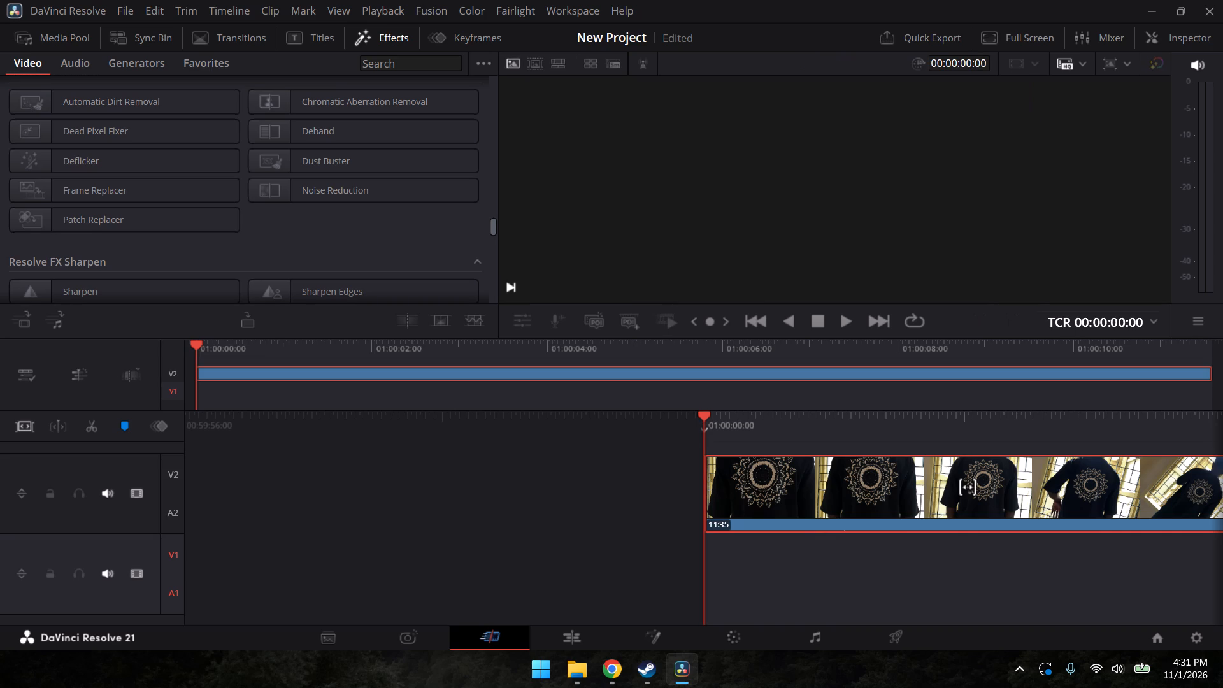
scroll(575, 168, up, 4)
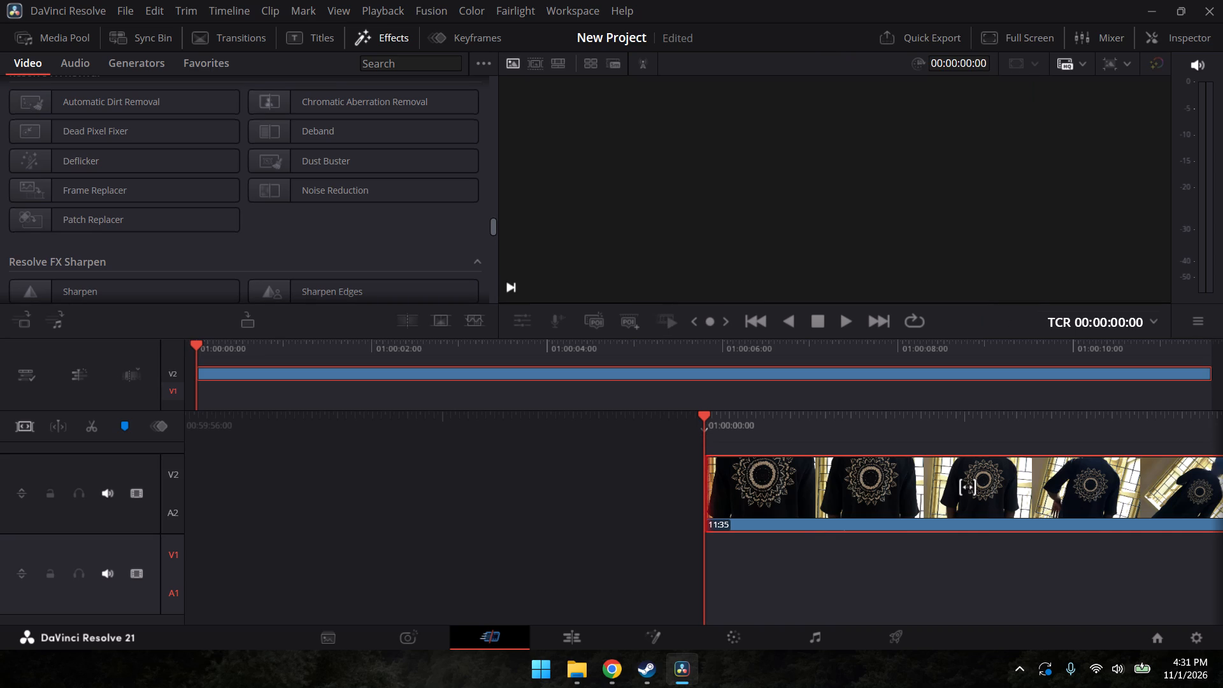
click(510, 64)
click(73, 66)
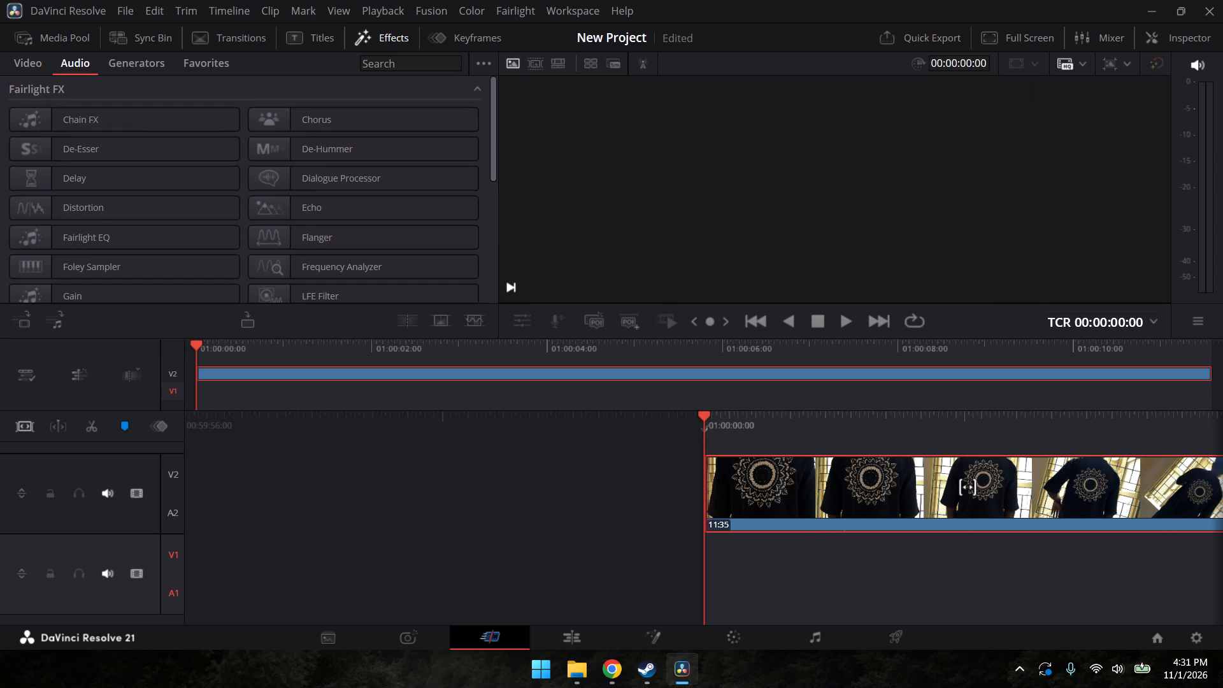
click(36, 62)
scroll(277, 120, up, 2)
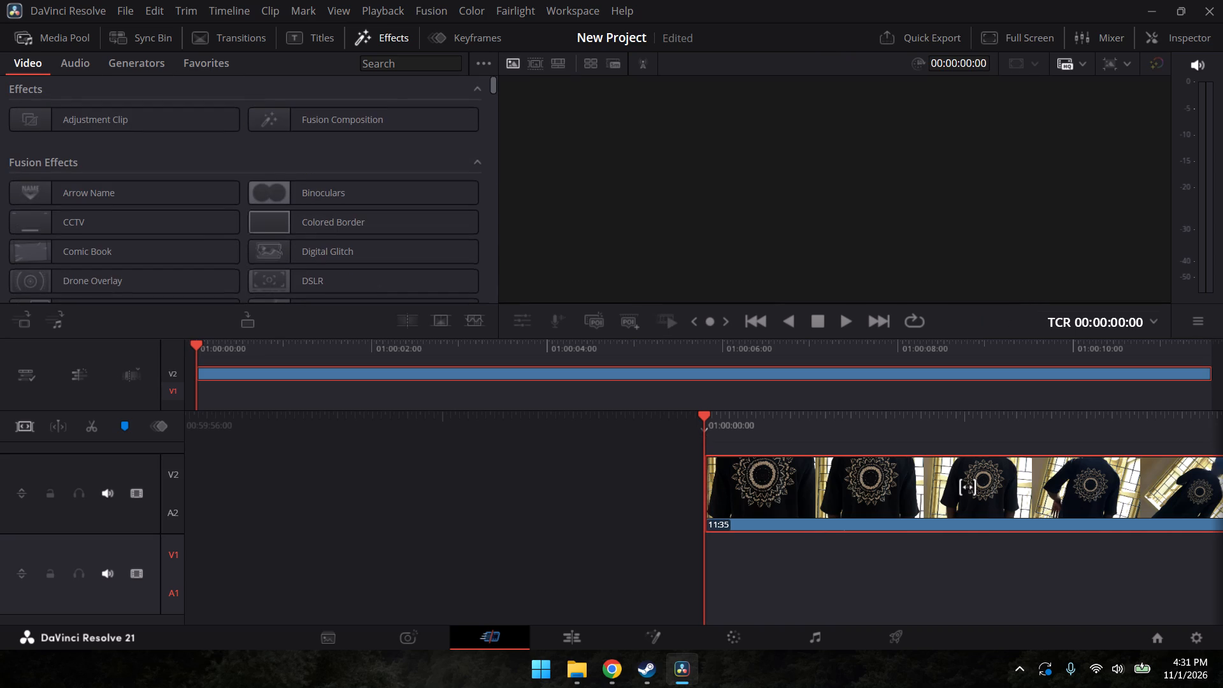
click(85, 38)
scroll(293, 269, up, 3)
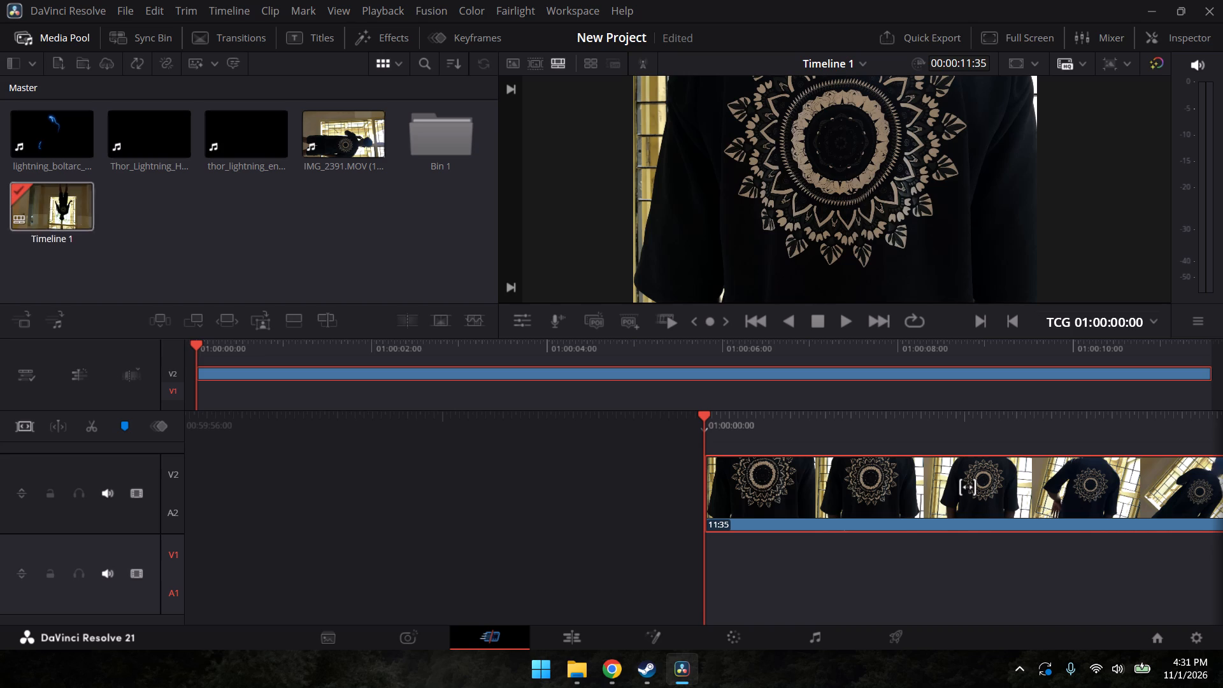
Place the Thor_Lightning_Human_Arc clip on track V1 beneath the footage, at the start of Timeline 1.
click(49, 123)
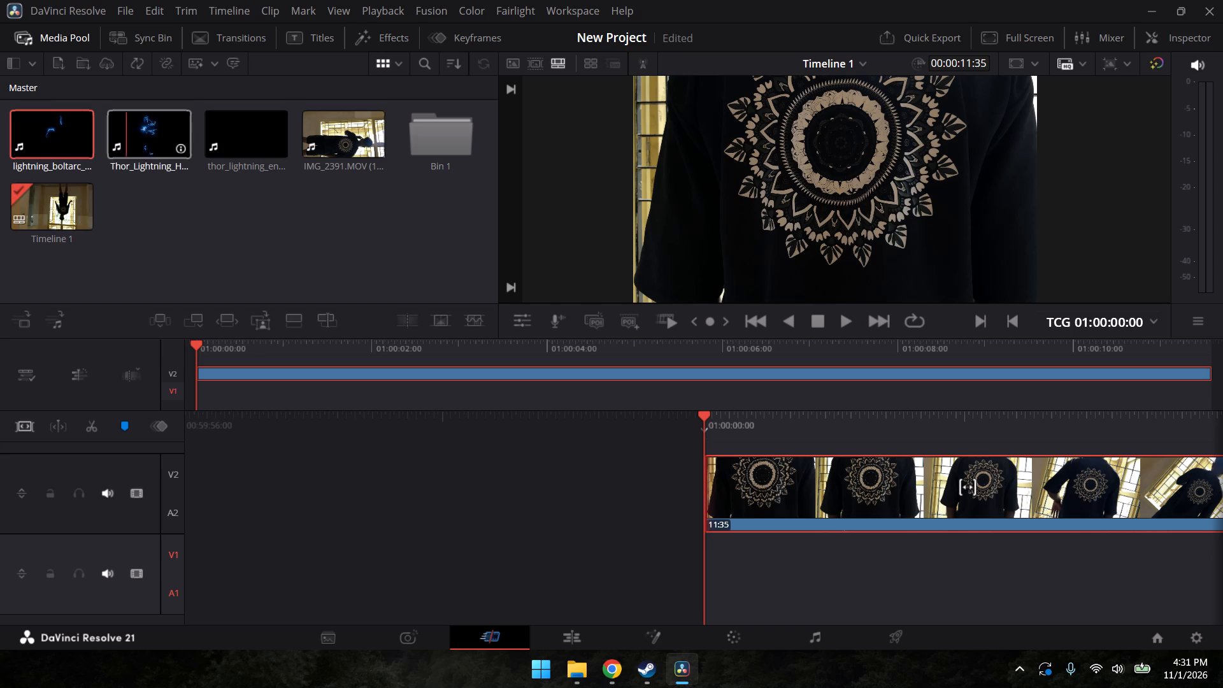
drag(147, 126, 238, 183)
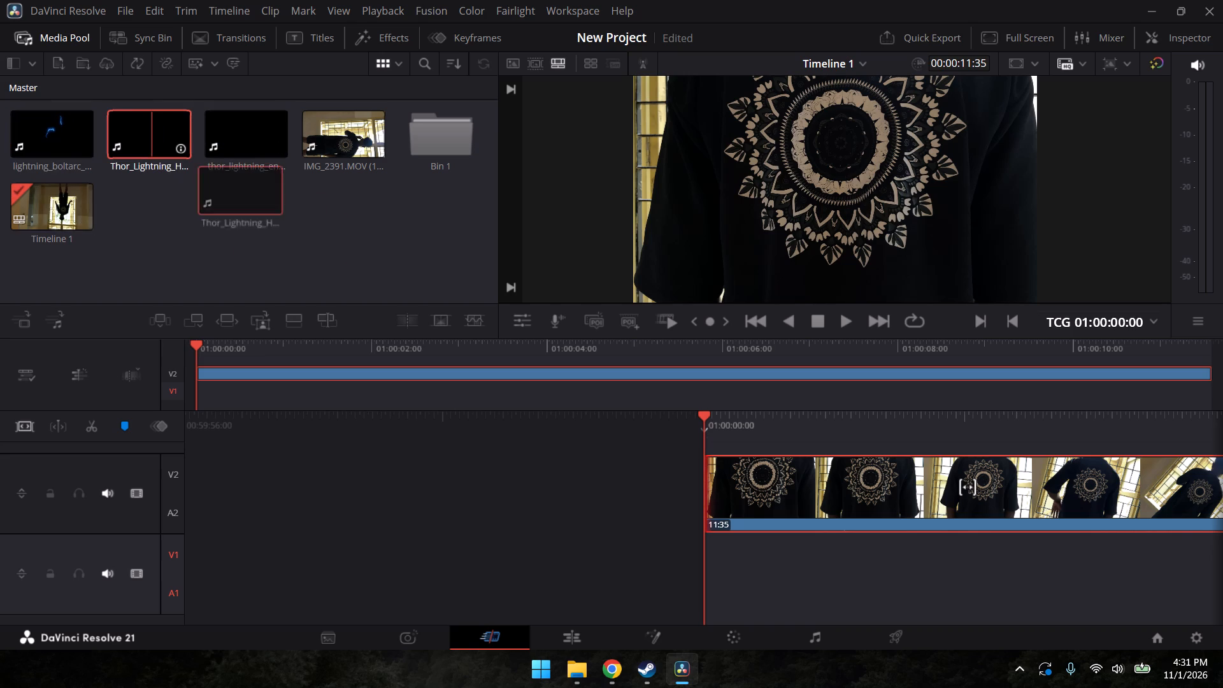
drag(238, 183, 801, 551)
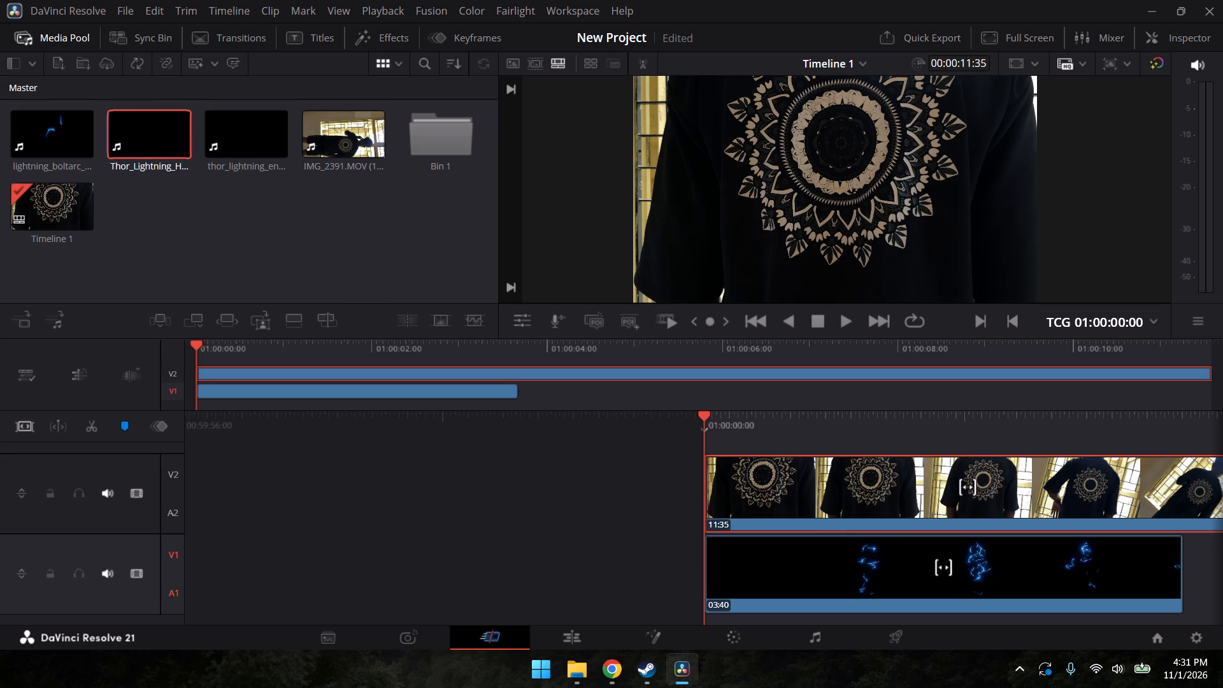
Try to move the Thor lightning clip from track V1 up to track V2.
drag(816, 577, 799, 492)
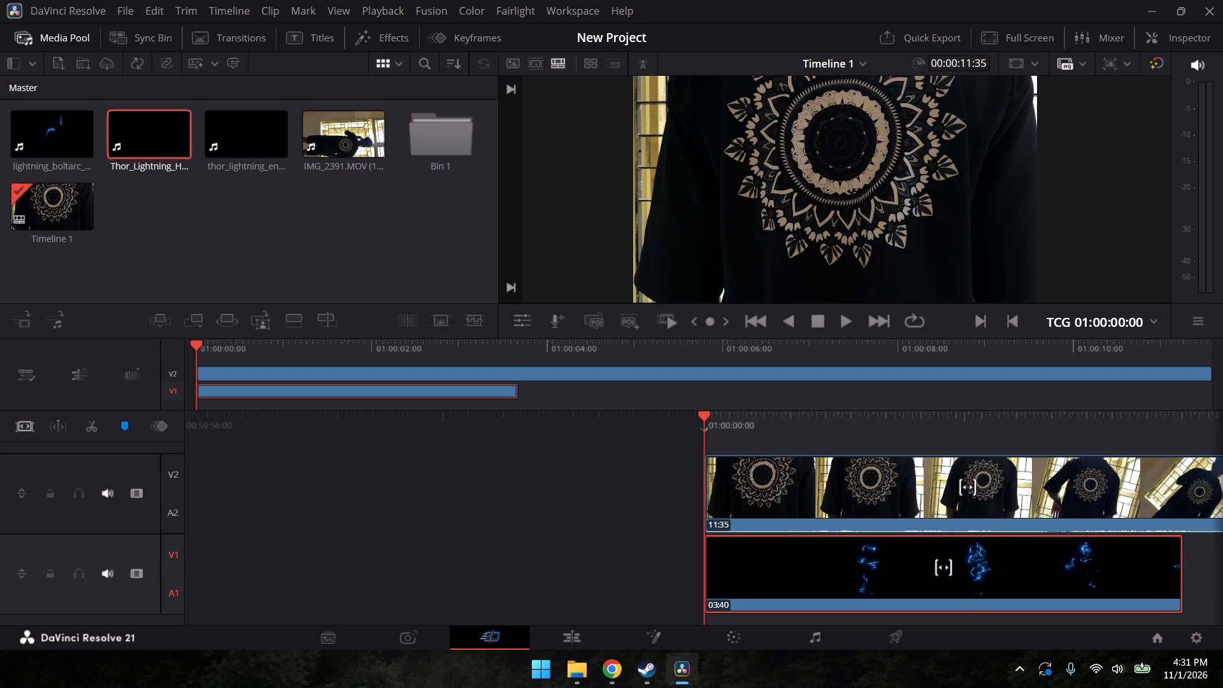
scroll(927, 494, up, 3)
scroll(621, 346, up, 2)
Play the timeline from the start to preview the footage together with the lightning clip.
click(713, 229)
click(820, 322)
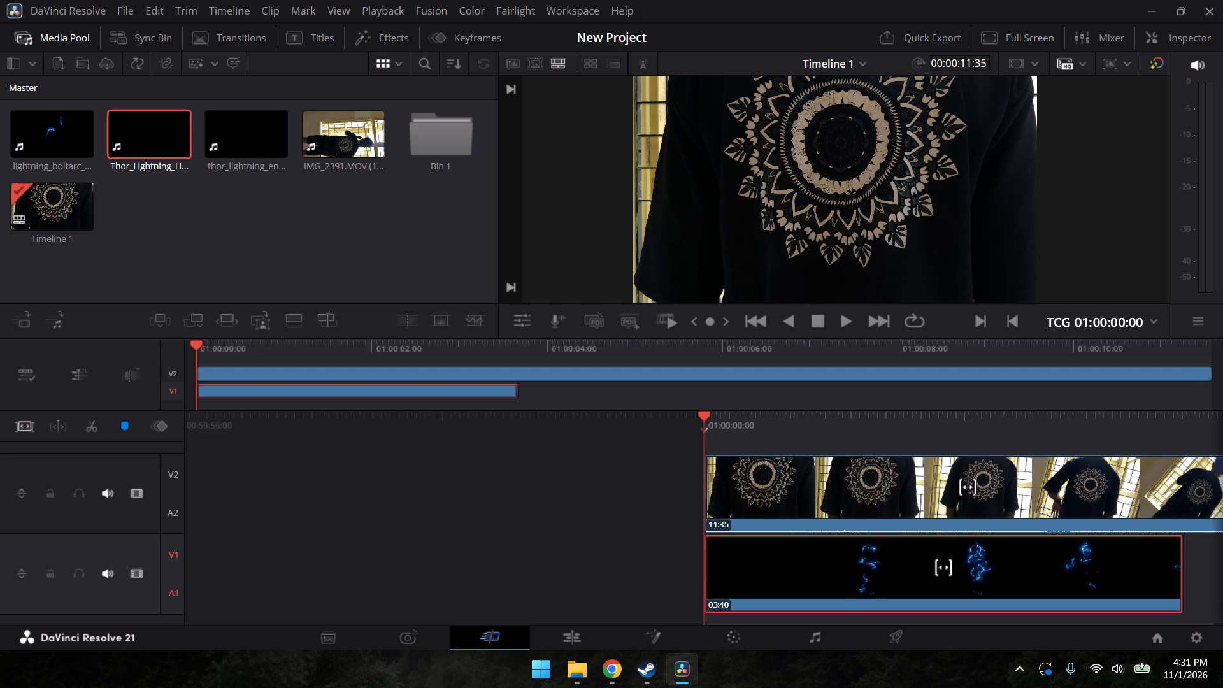
click(848, 322)
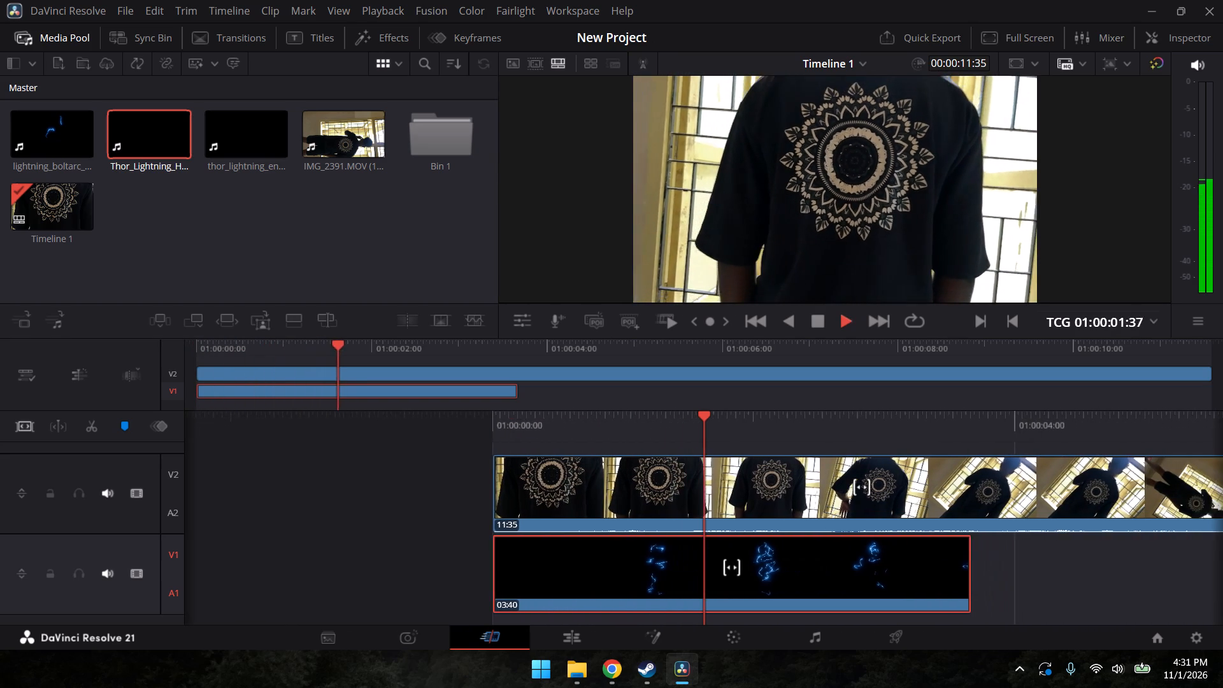
click(836, 564)
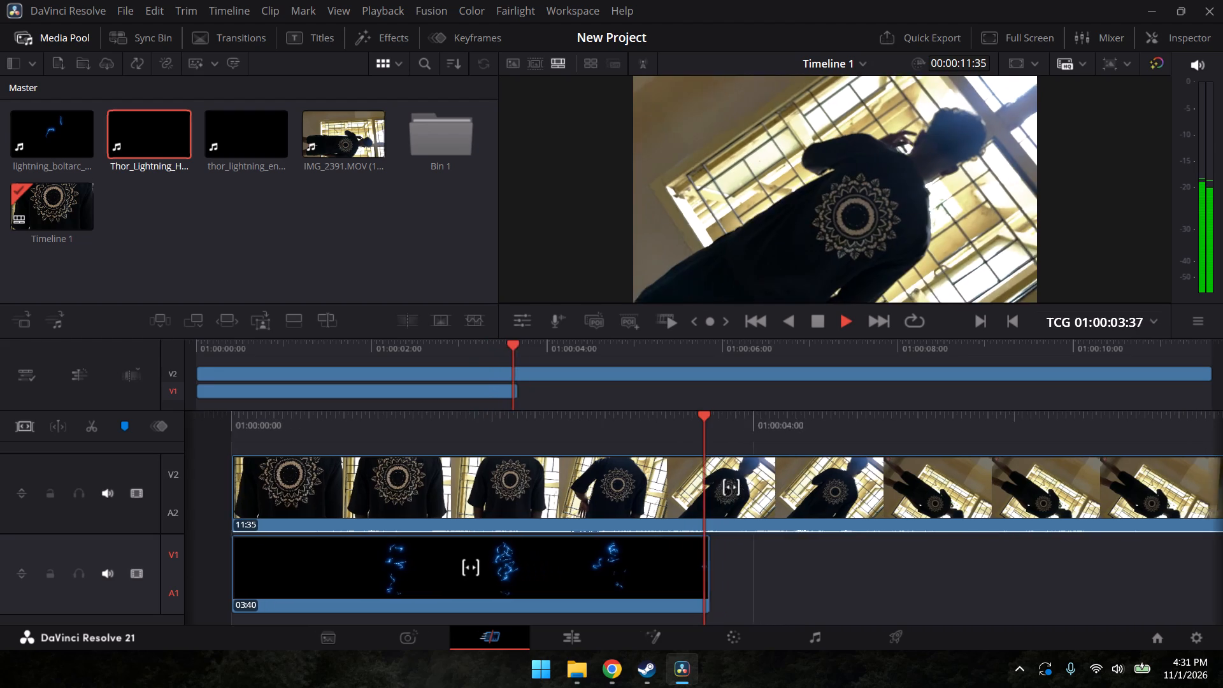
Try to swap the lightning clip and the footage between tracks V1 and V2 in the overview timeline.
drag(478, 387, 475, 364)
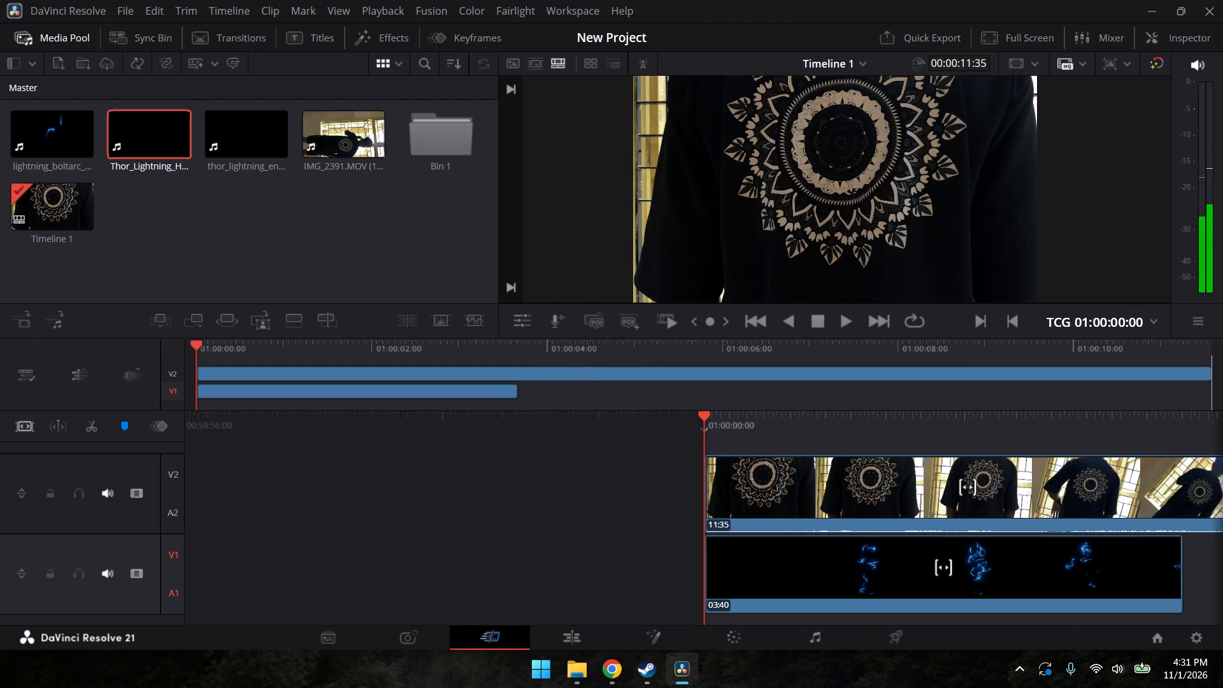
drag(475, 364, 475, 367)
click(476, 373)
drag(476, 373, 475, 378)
Cut the IMG_2391 footage clip out of track V2.
click(475, 376)
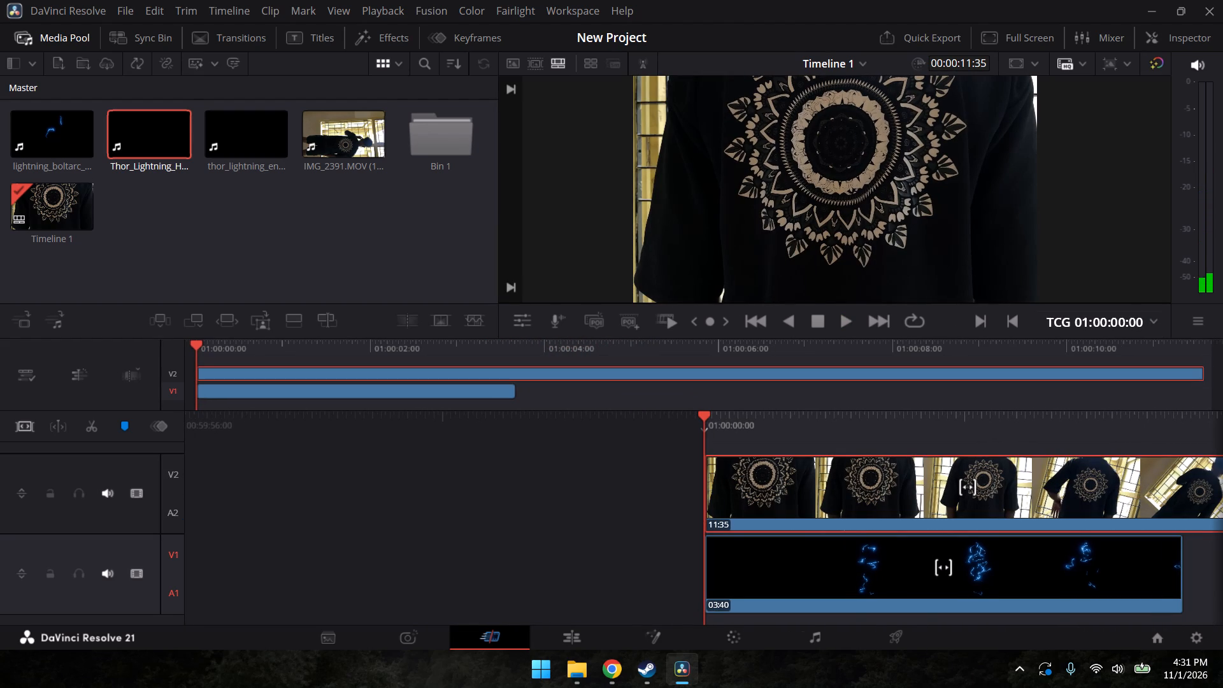
key(ctrl+x)
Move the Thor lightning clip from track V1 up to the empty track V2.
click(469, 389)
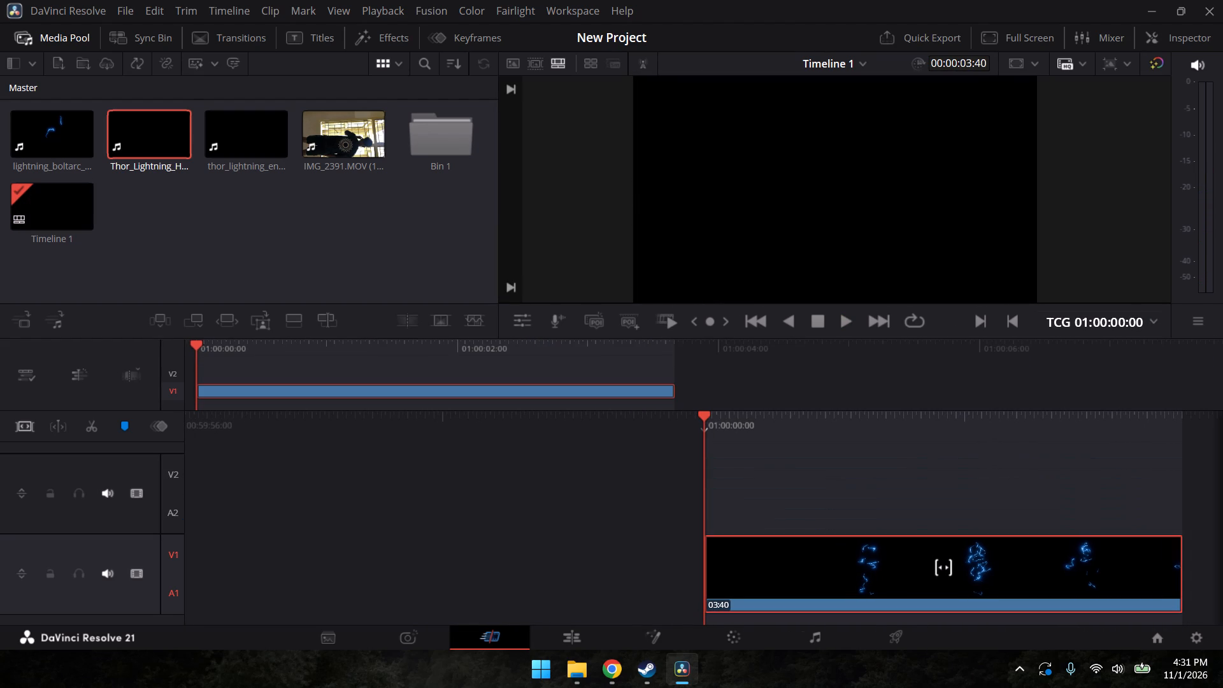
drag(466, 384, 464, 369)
Paste the IMG_2391 footage back into the timeline and move it down to track V1.
click(464, 387)
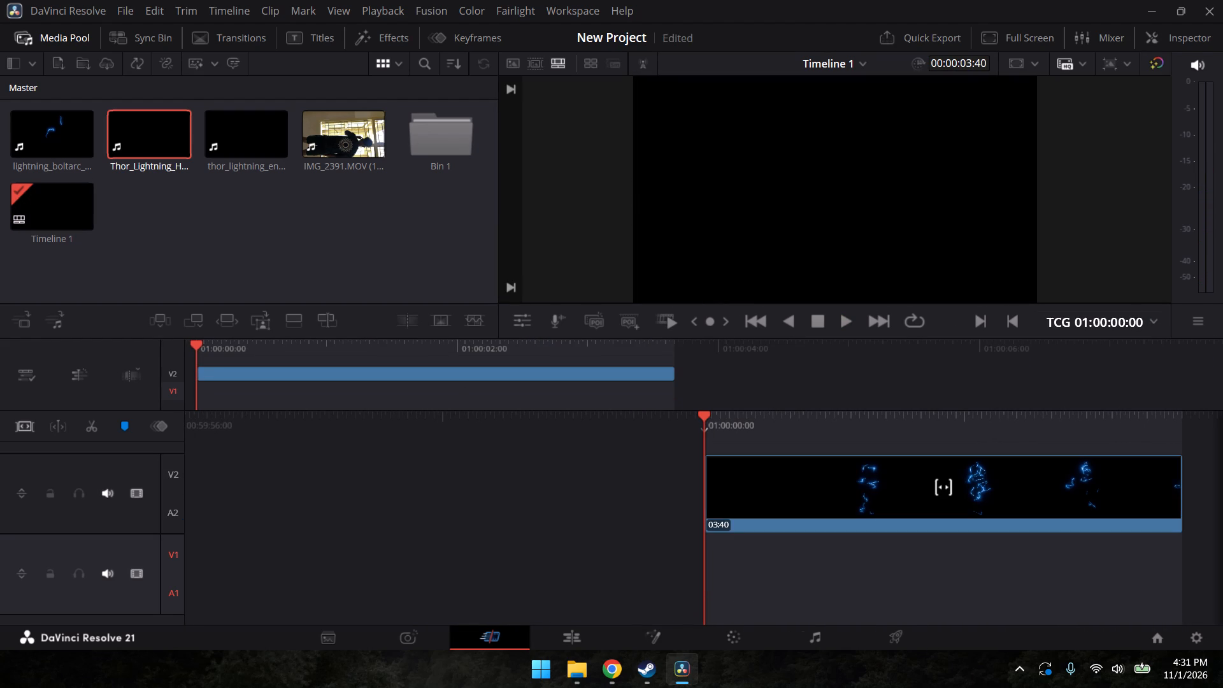
click(464, 391)
key(ctrl+v)
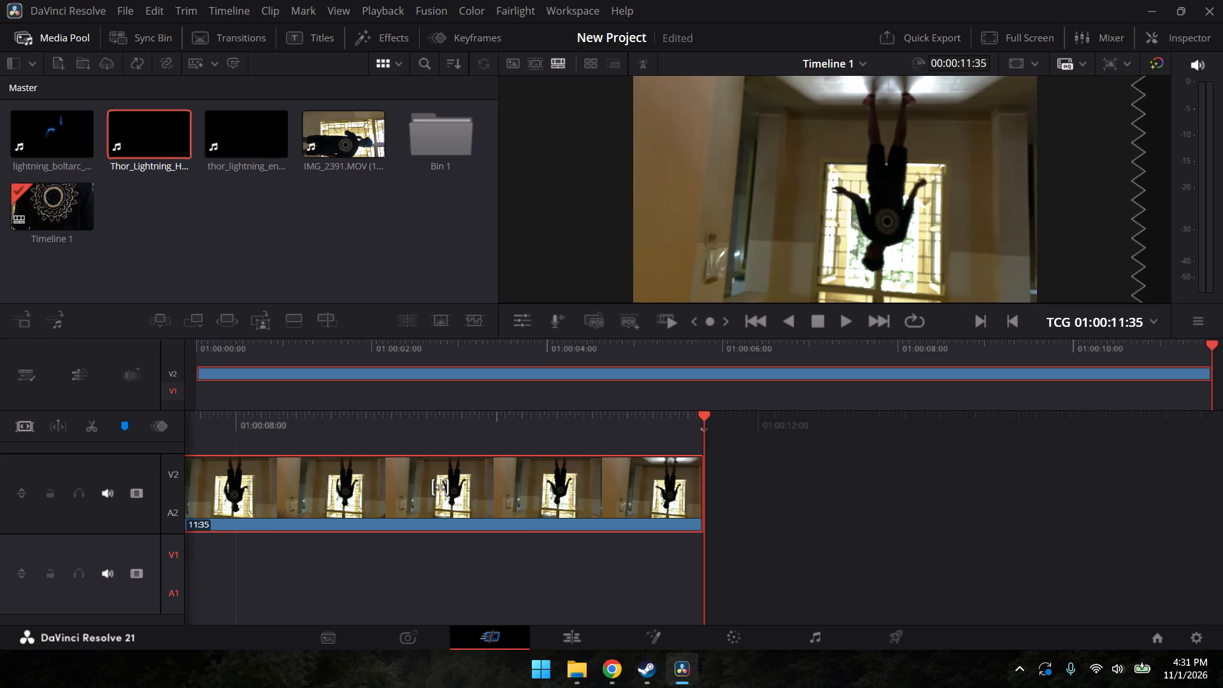
scroll(481, 505, up, 4)
drag(475, 496, 436, 391)
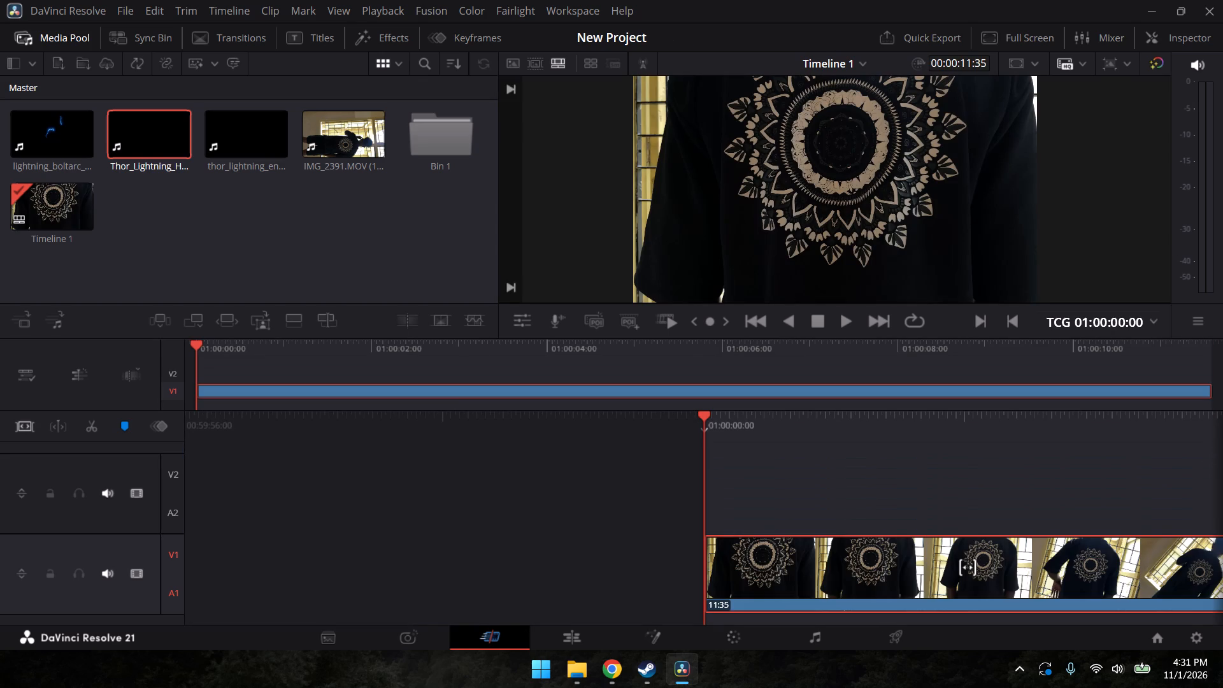
Place the Thor_Lightning_Human_Arc clip on track V2 above the footage, just after the start of the timeline.
scroll(489, 375, up, 3)
scroll(712, 515, down, 4)
drag(147, 140, 283, 385)
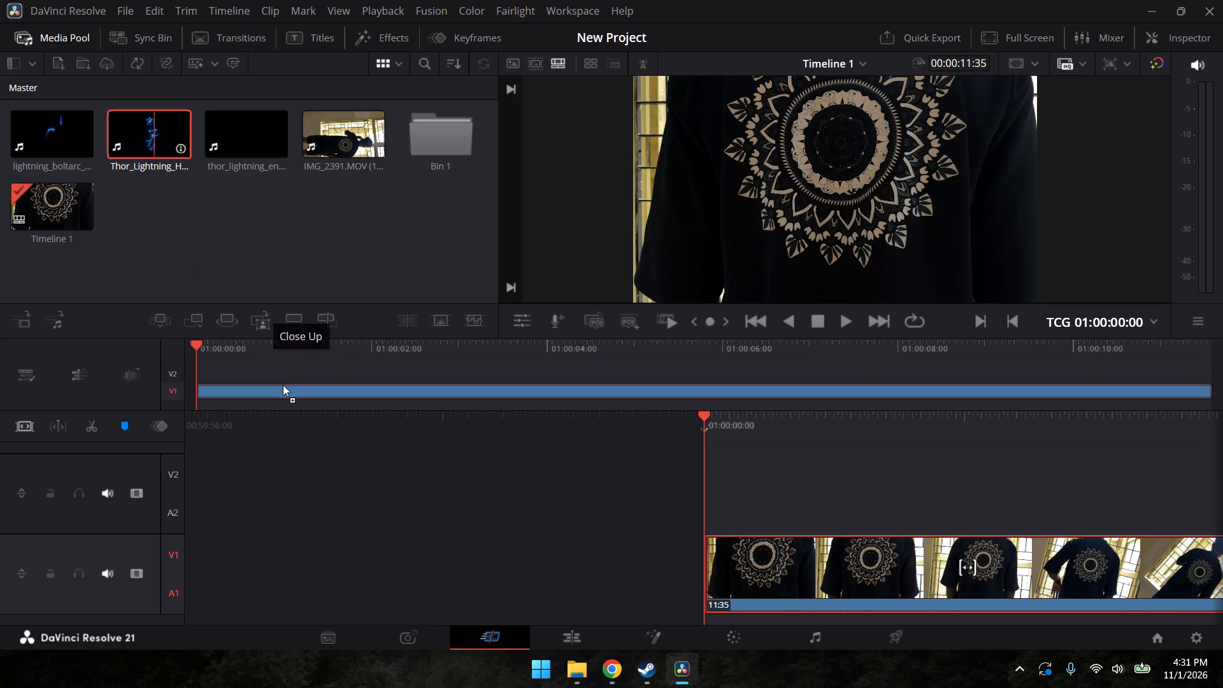
drag(283, 385, 211, 370)
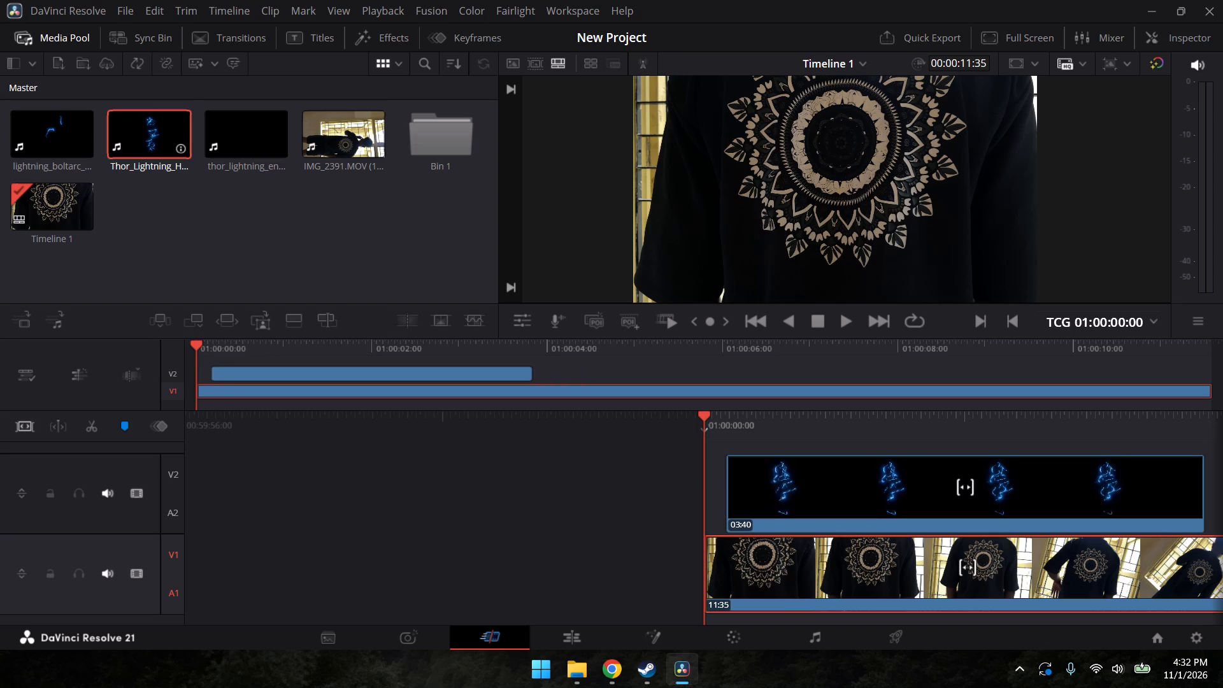
Play the timeline to preview the lightning clip layered over the footage.
click(840, 318)
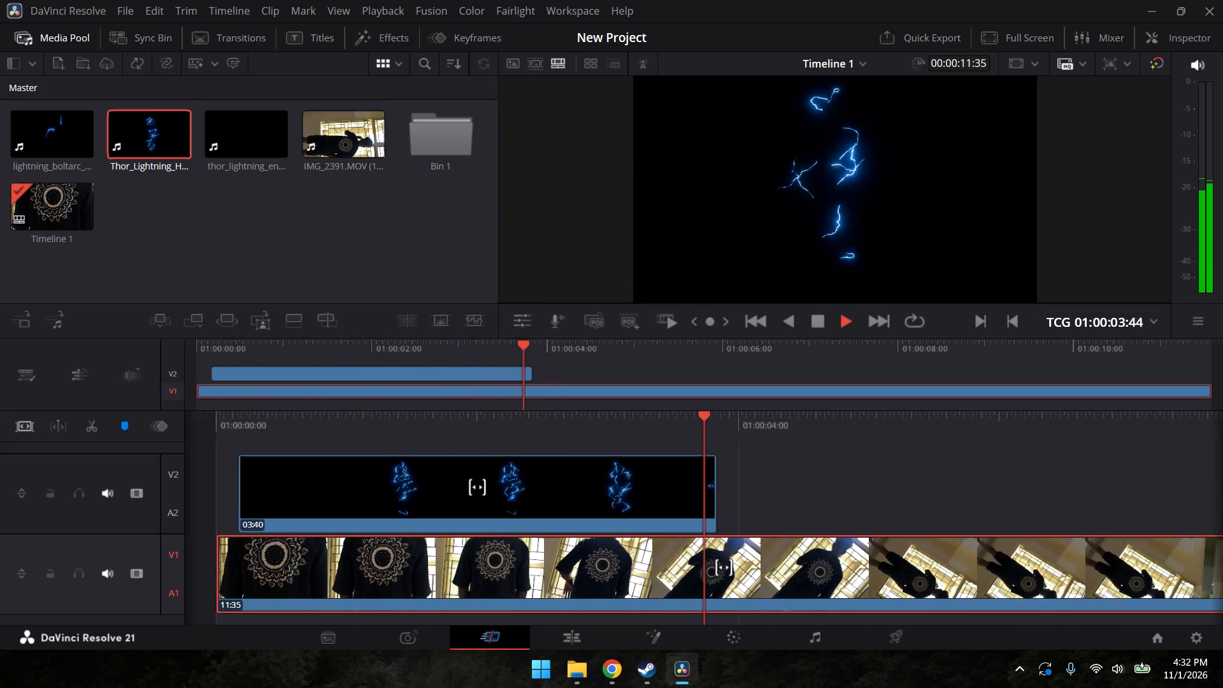
Move the Thor lightning clip to the very start of the timeline, keeping it on track V2.
click(919, 173)
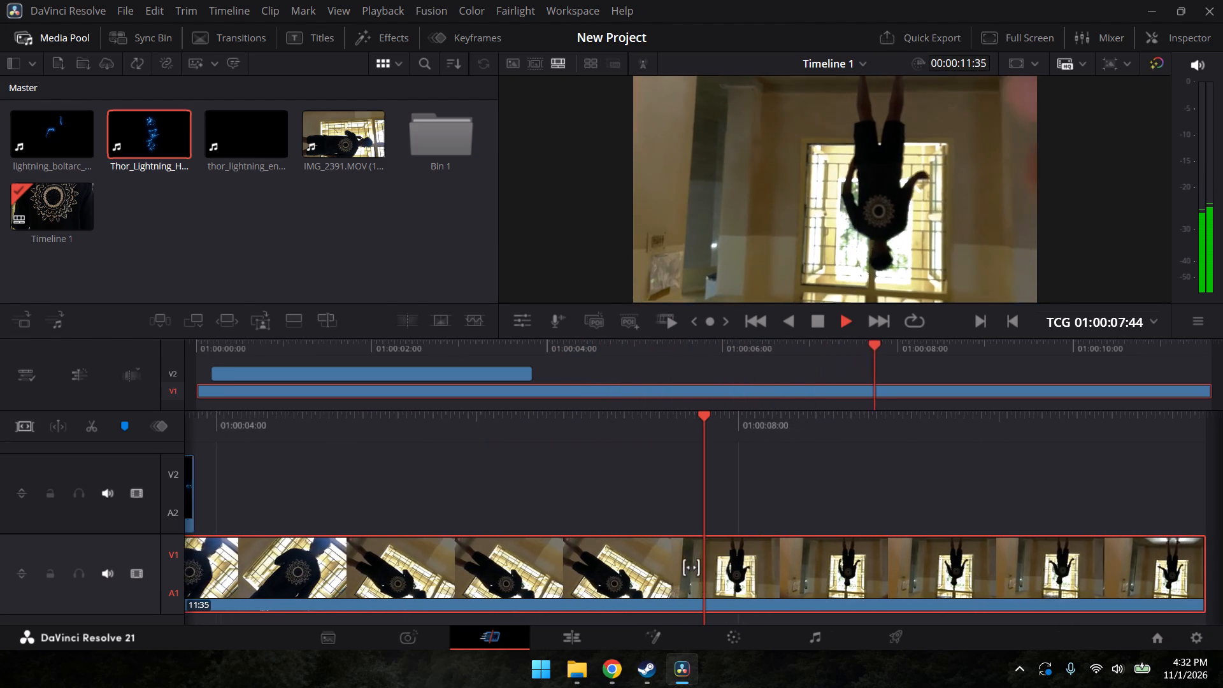
scroll(412, 493, up, 3)
drag(450, 375, 692, 370)
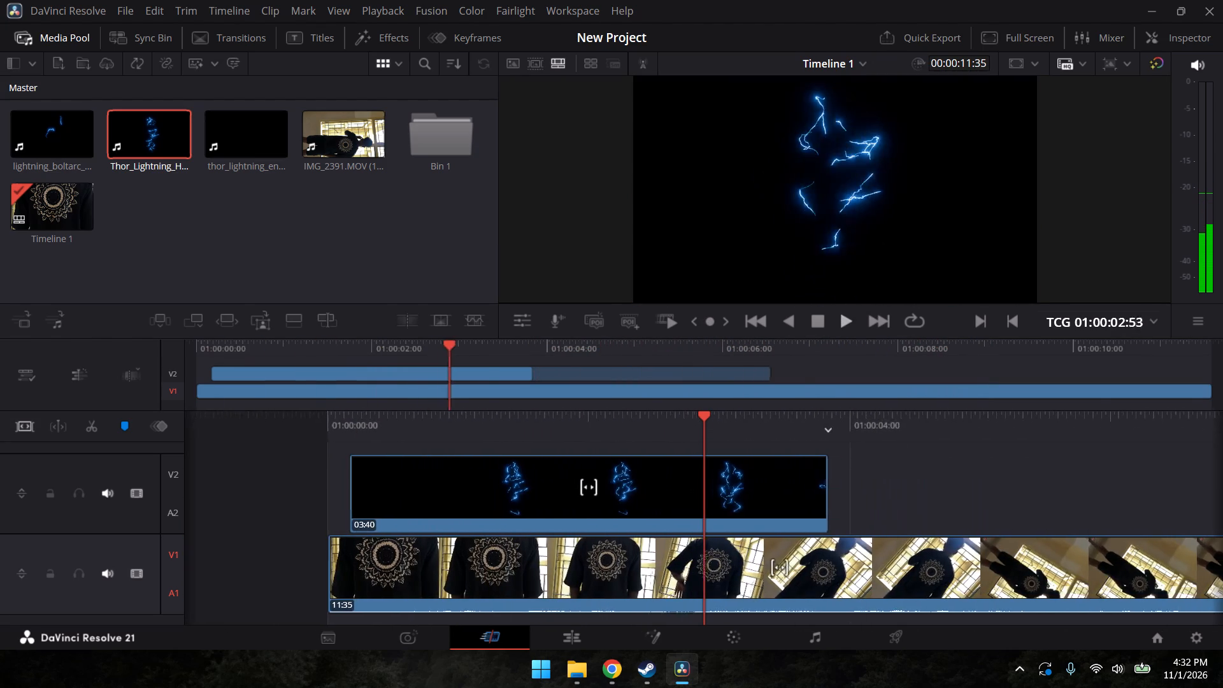
drag(692, 370, 1003, 370)
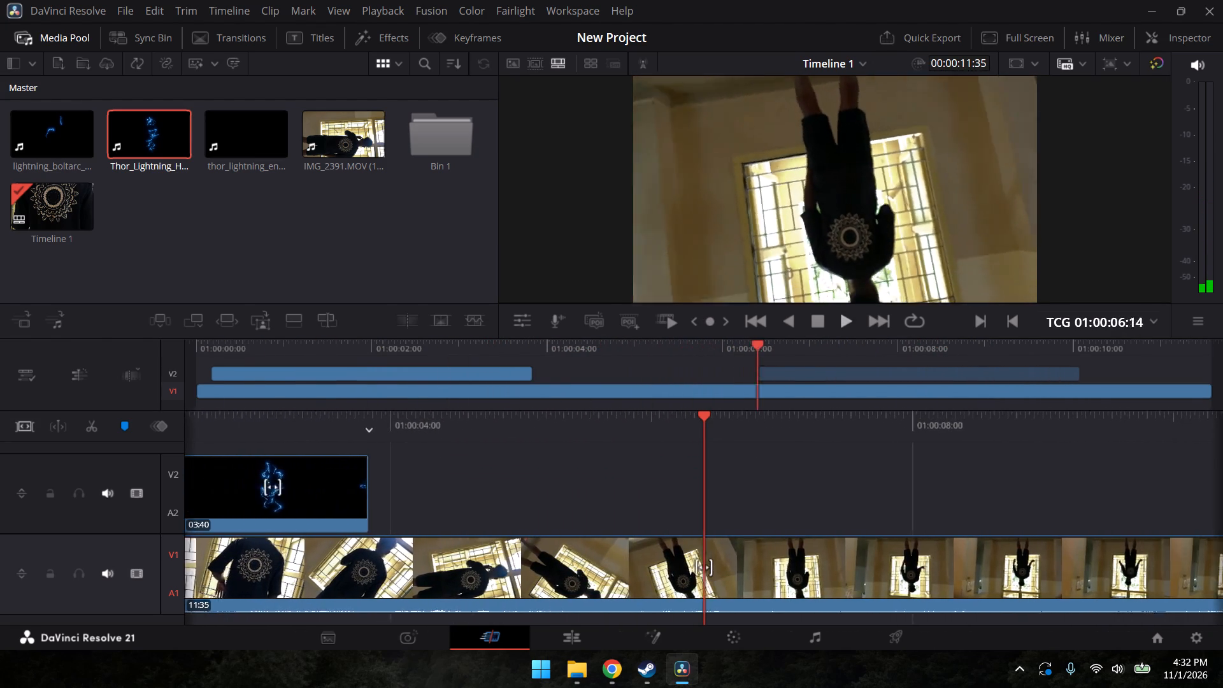
drag(1003, 370, 1010, 376)
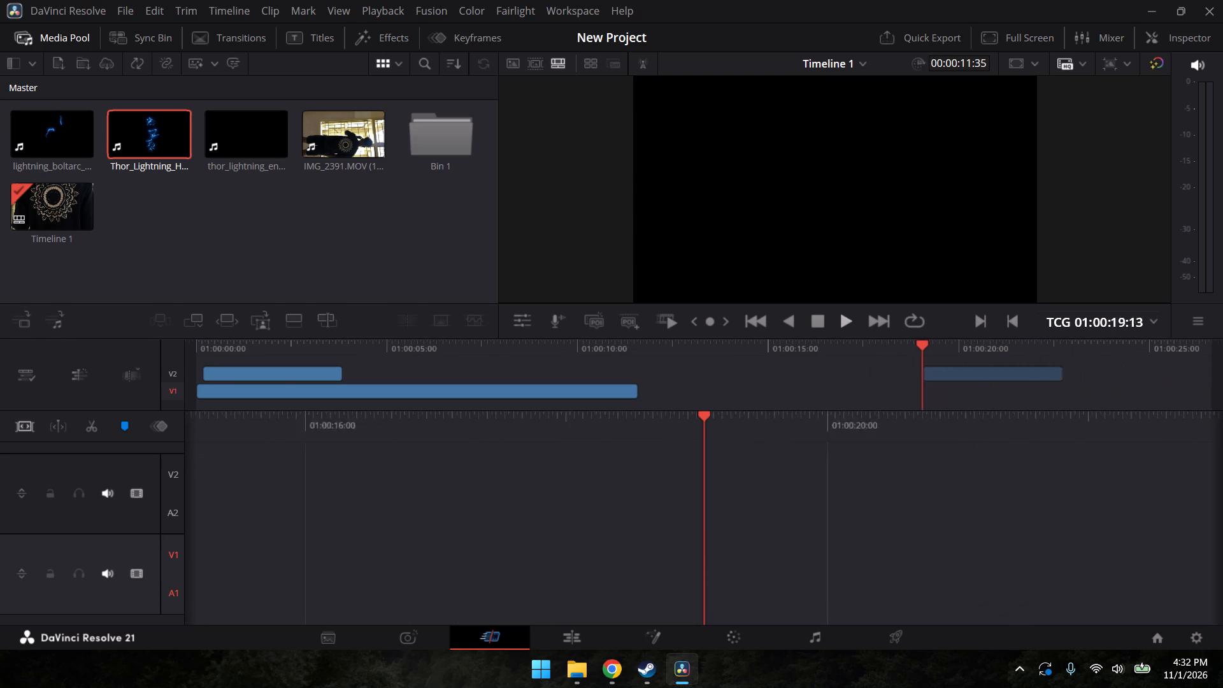
drag(1010, 376, 620, 375)
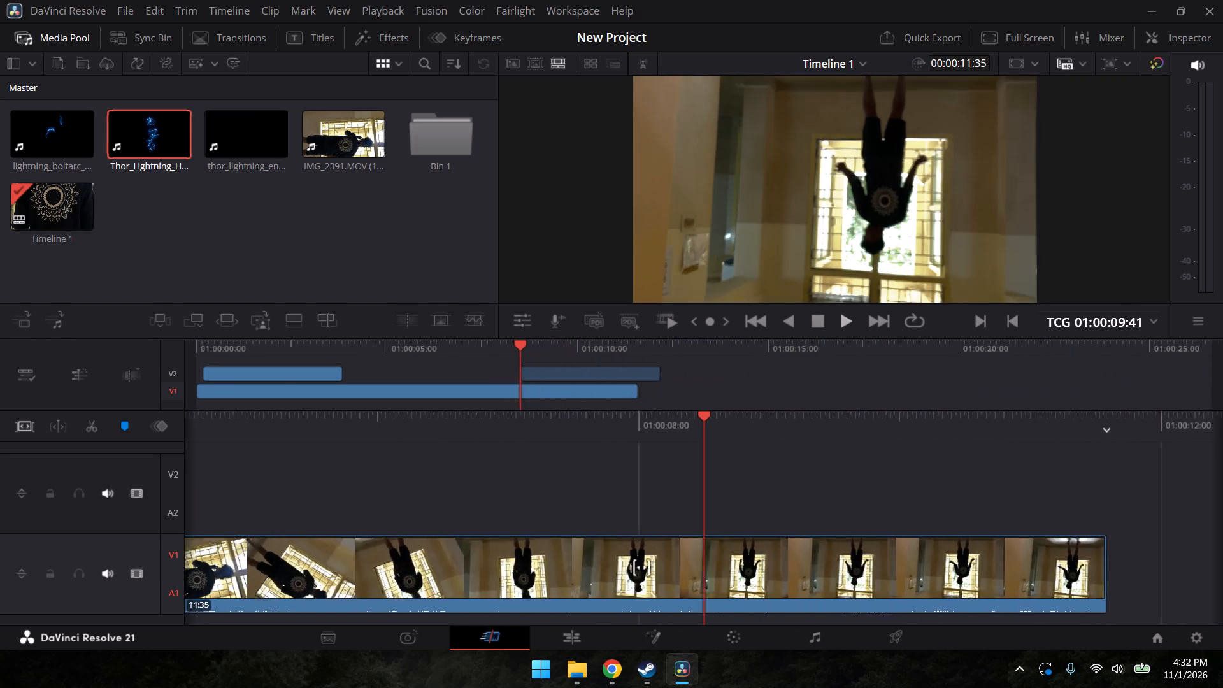
drag(620, 375, 359, 385)
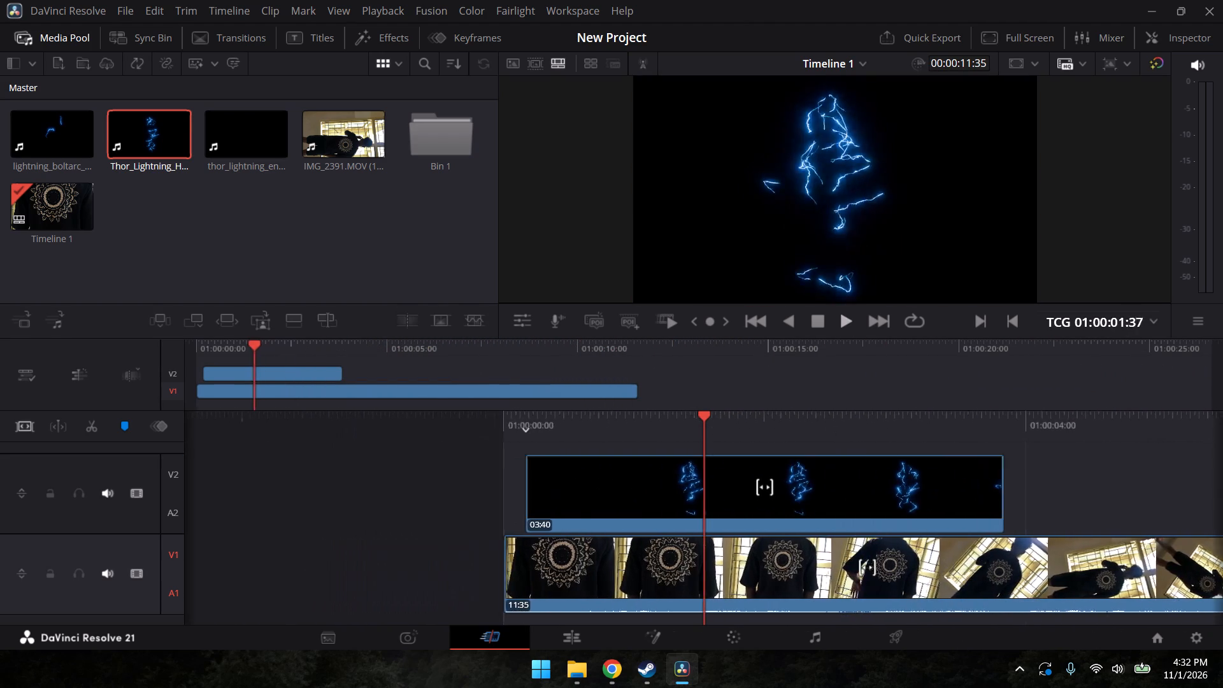
drag(359, 385, 302, 389)
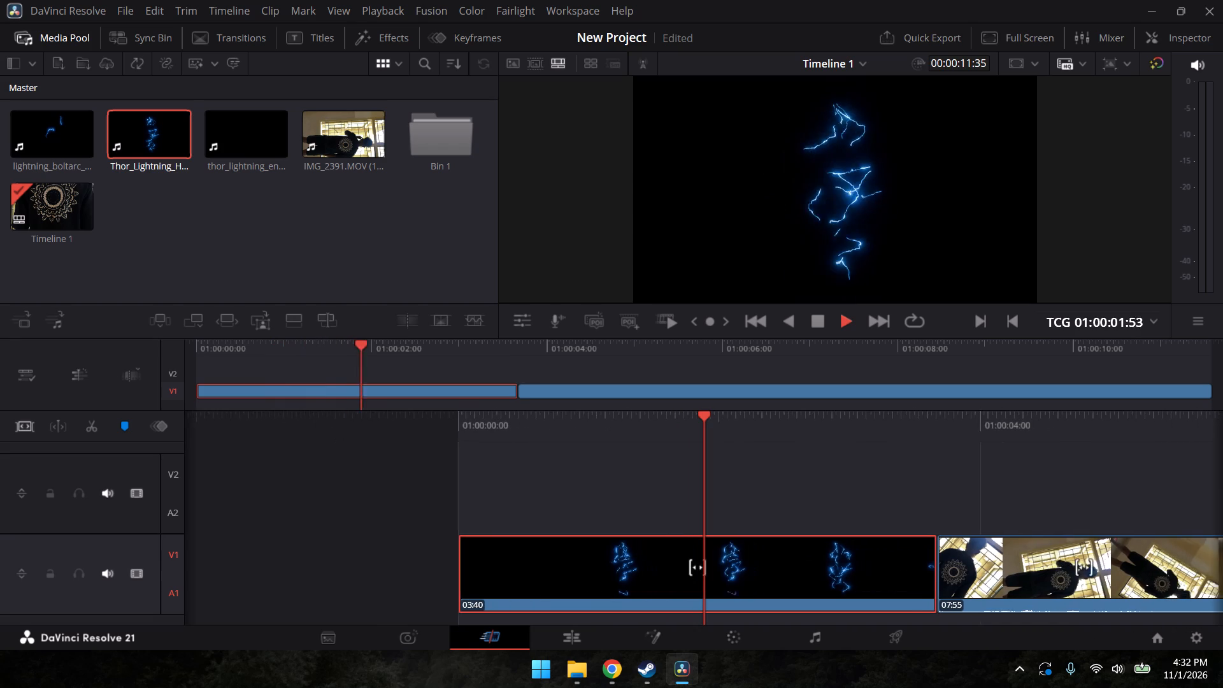
drag(466, 564, 433, 517)
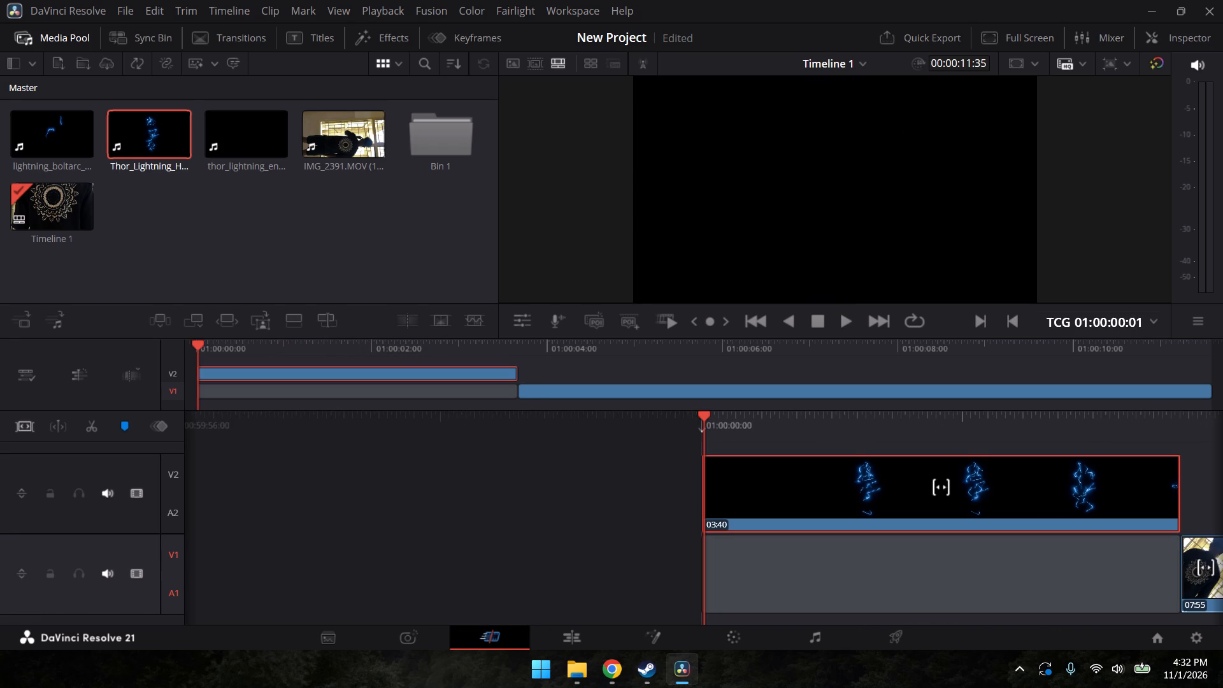
Extend the start of the IMG_2391 clip on track V1 back to the timeline start, beneath the lightning clip.
scroll(961, 595, up, 3)
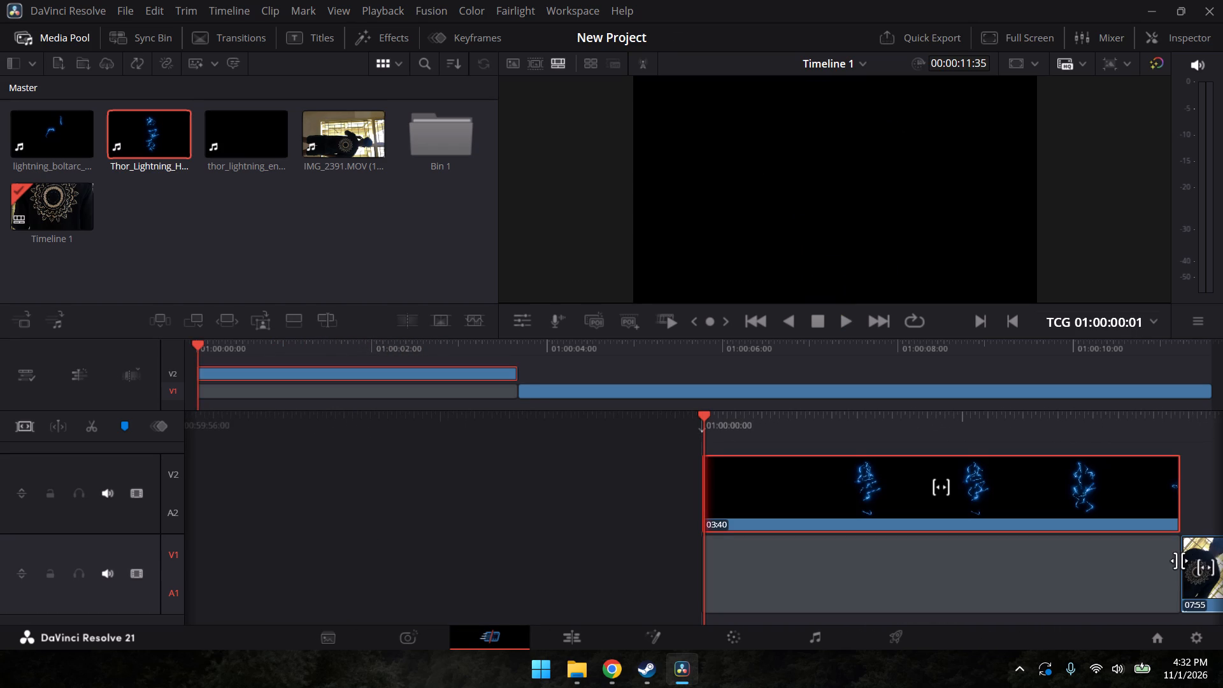
drag(1177, 561, 696, 580)
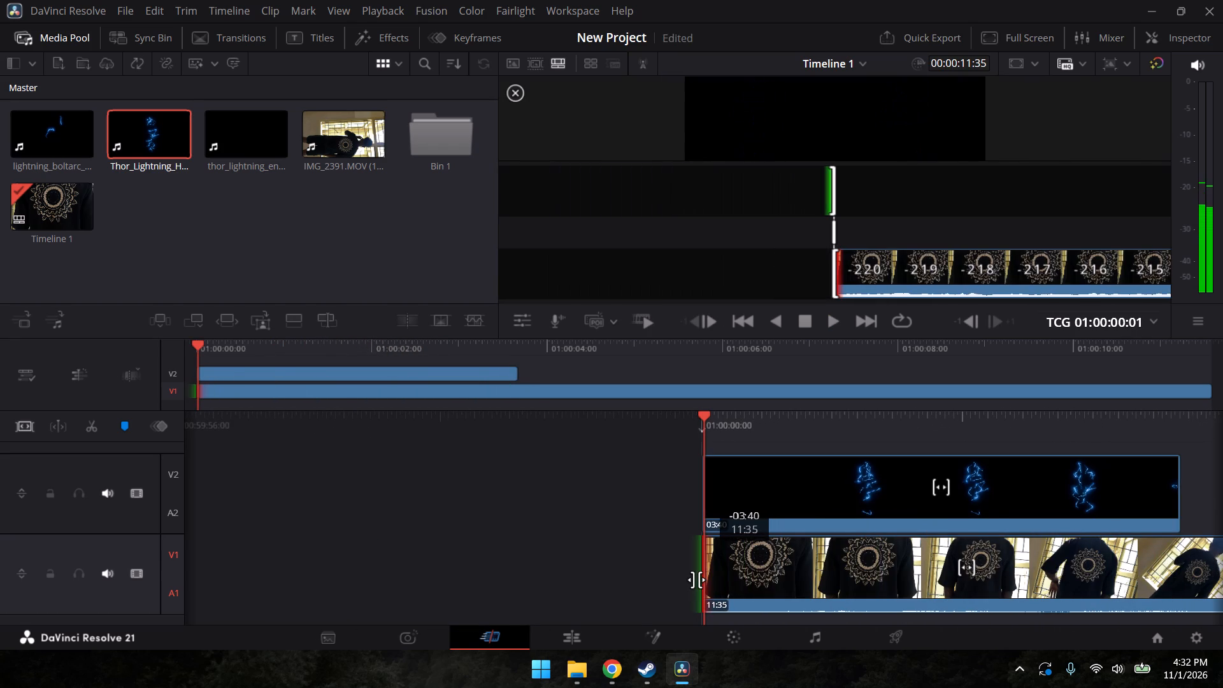
drag(696, 580, 700, 581)
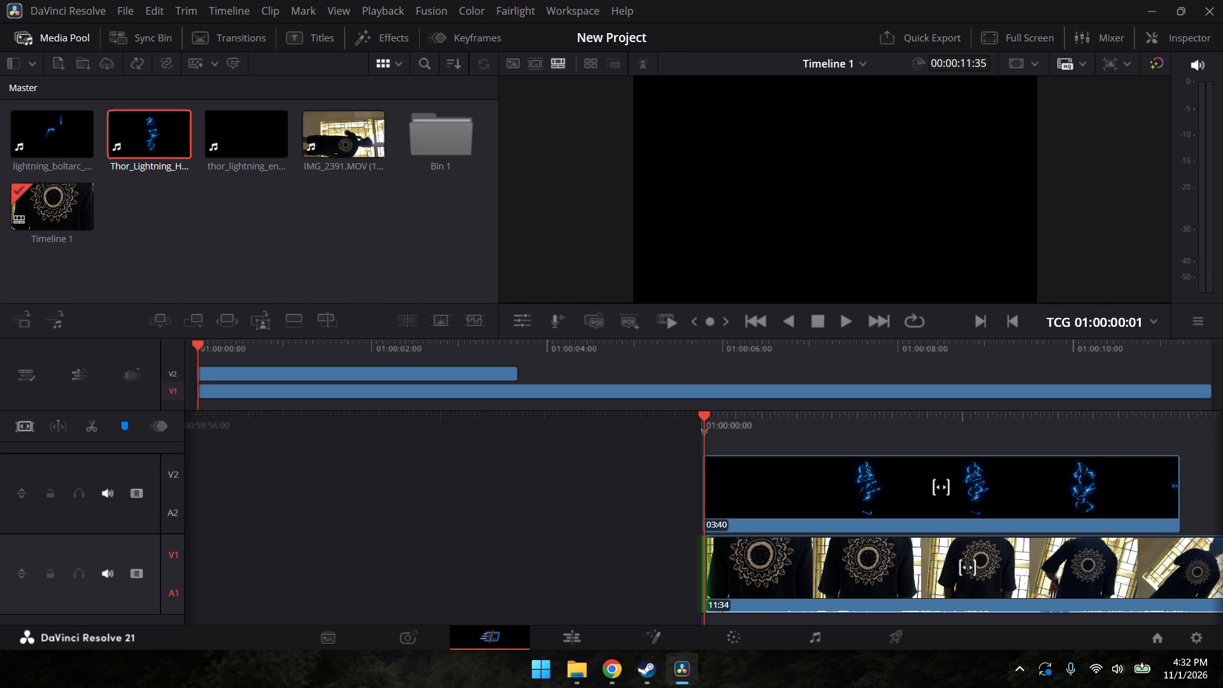
Open the Thor lightning clip in Fusion and examine its source color space, gamma space and node color options.
click(418, 371)
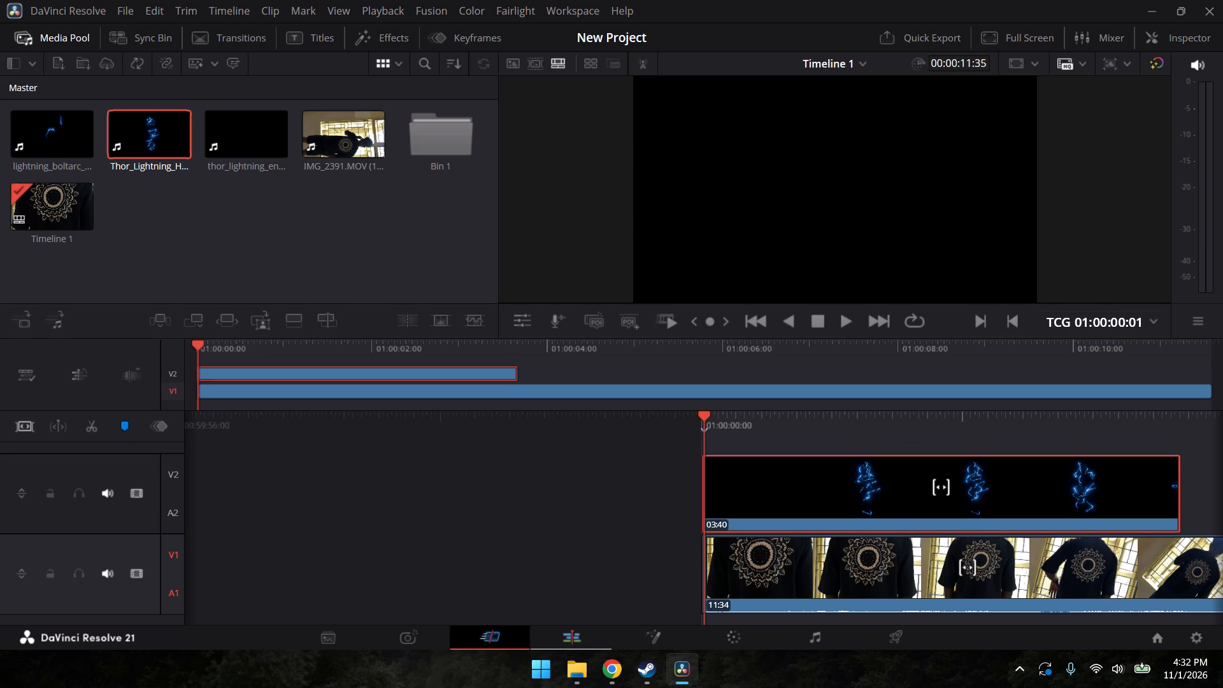
click(566, 641)
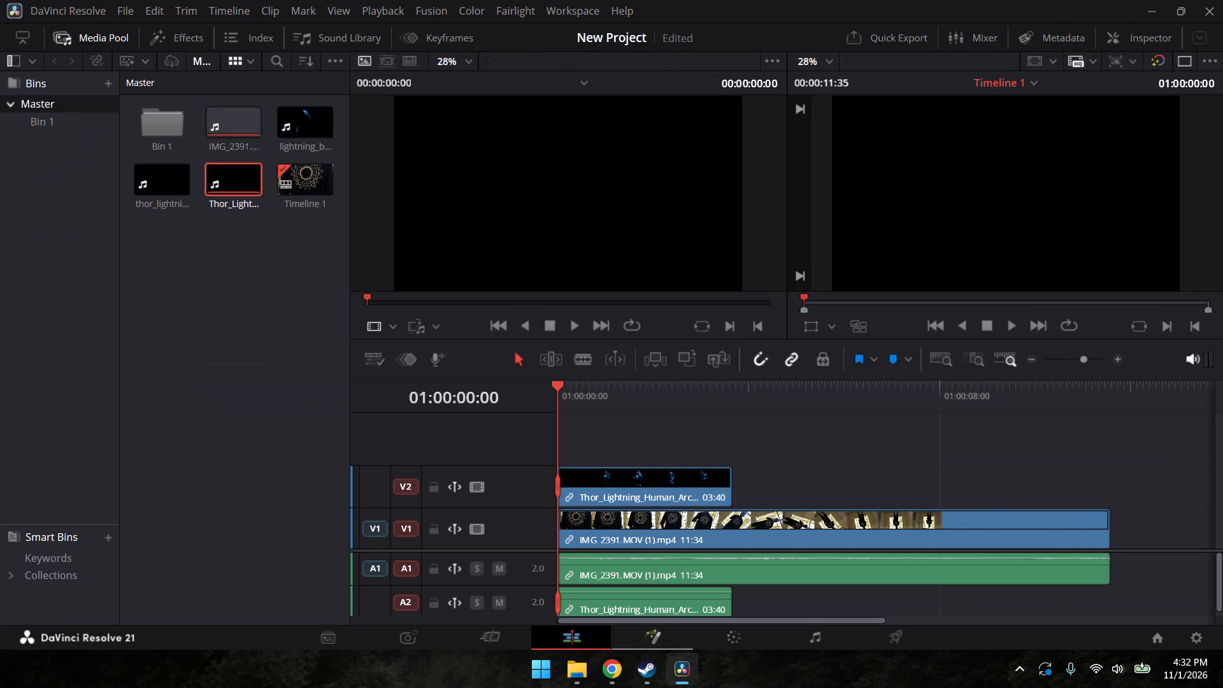
click(661, 636)
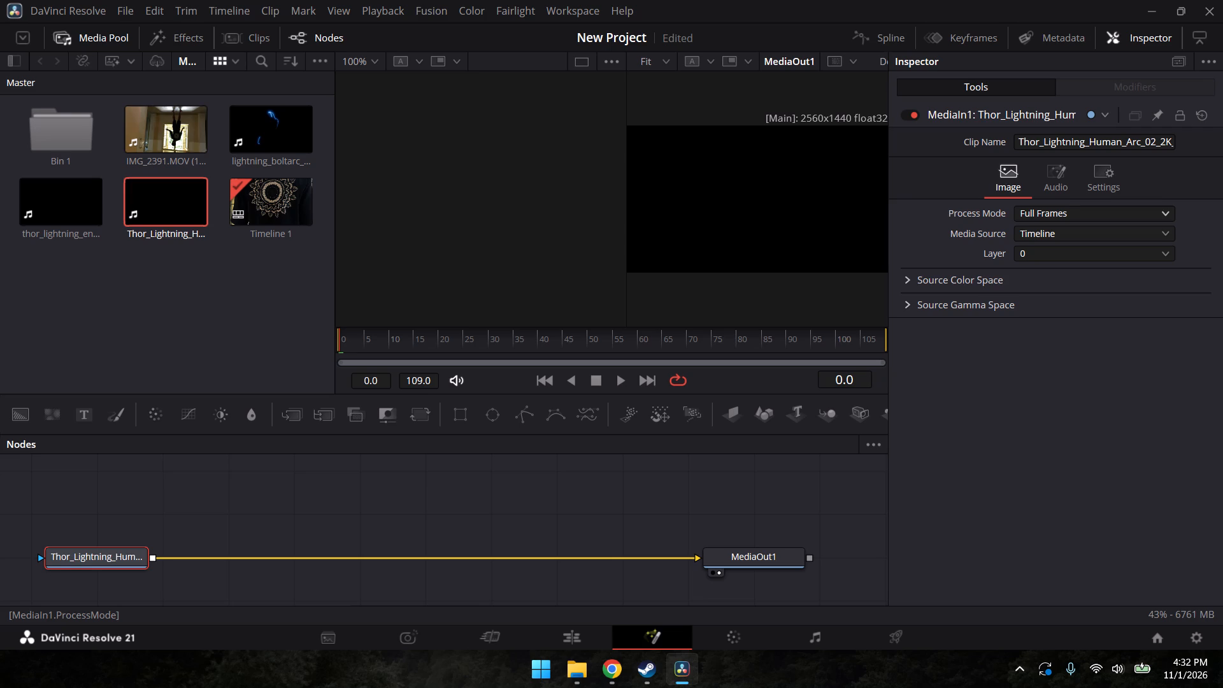
click(1022, 276)
click(952, 280)
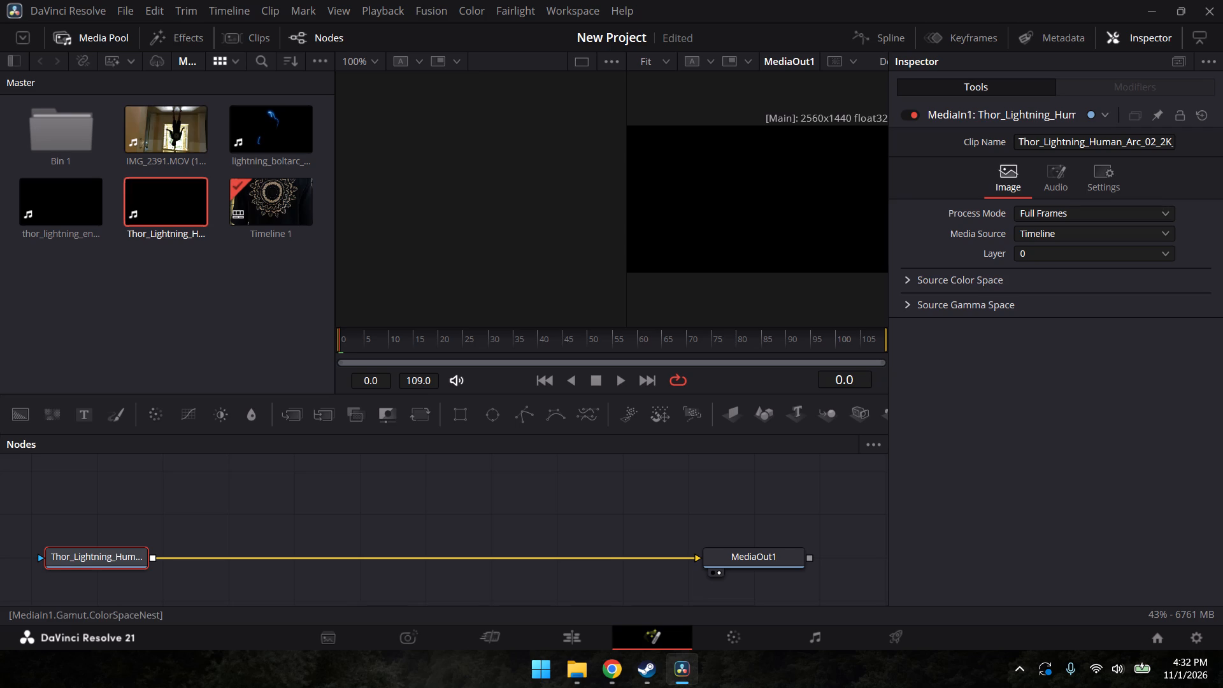
click(910, 276)
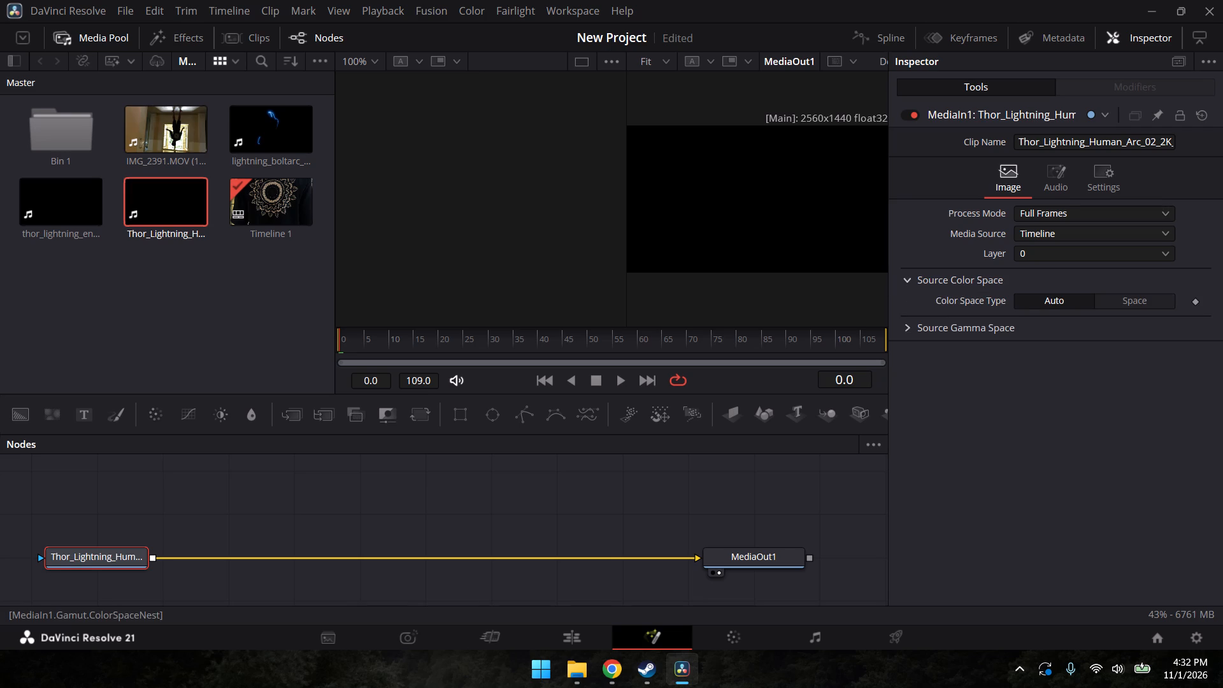
click(905, 329)
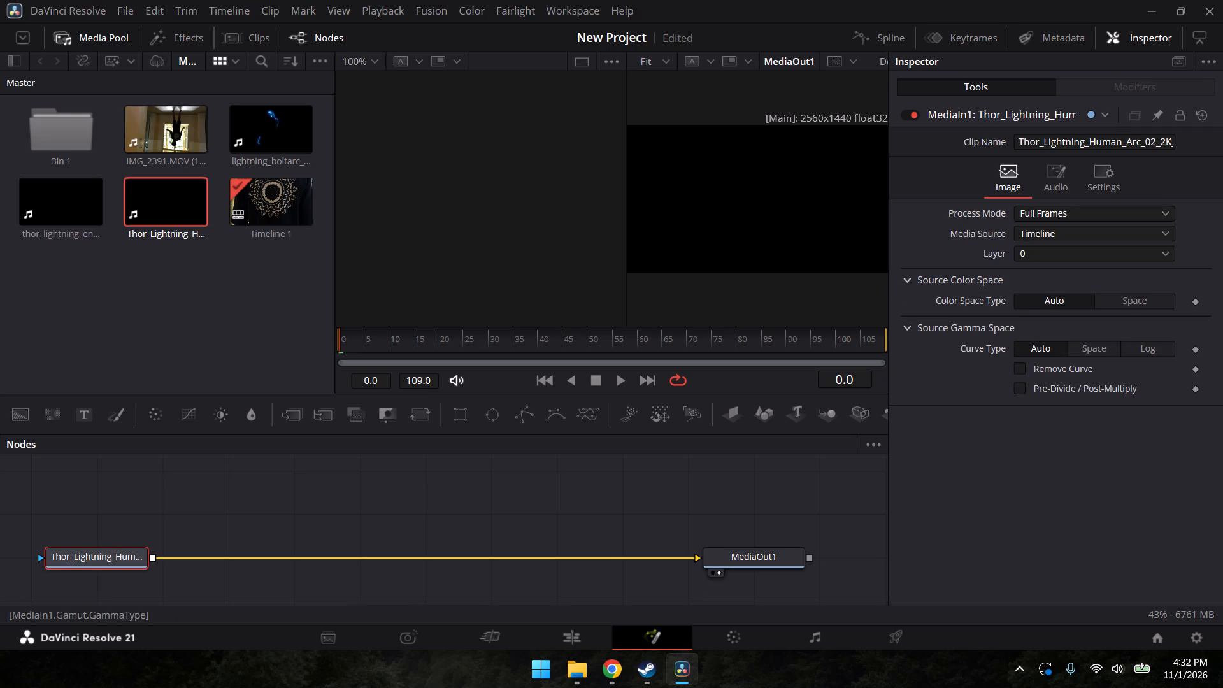
click(1078, 82)
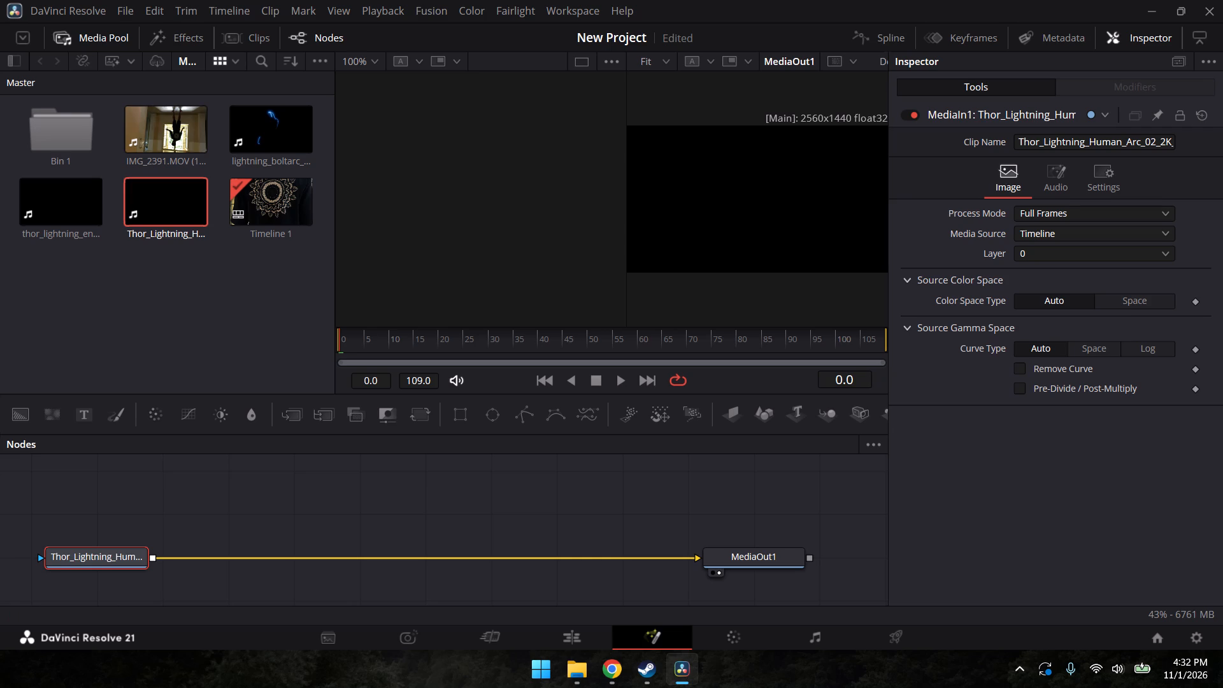
click(1099, 114)
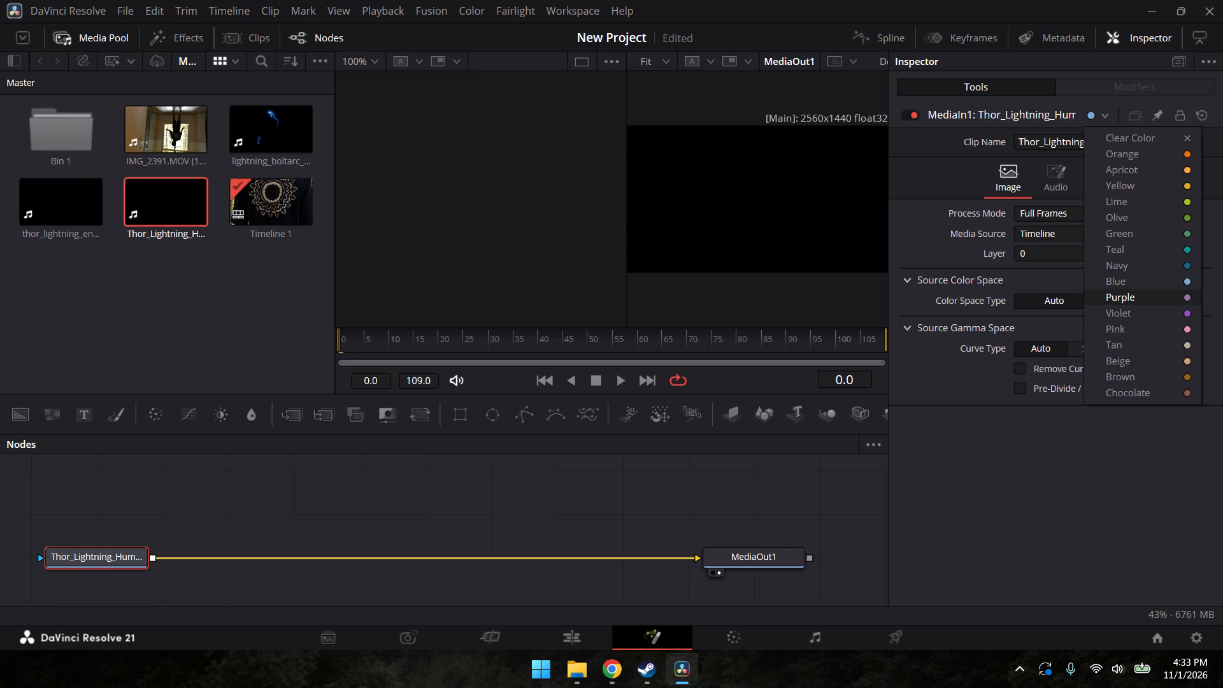
click(1158, 276)
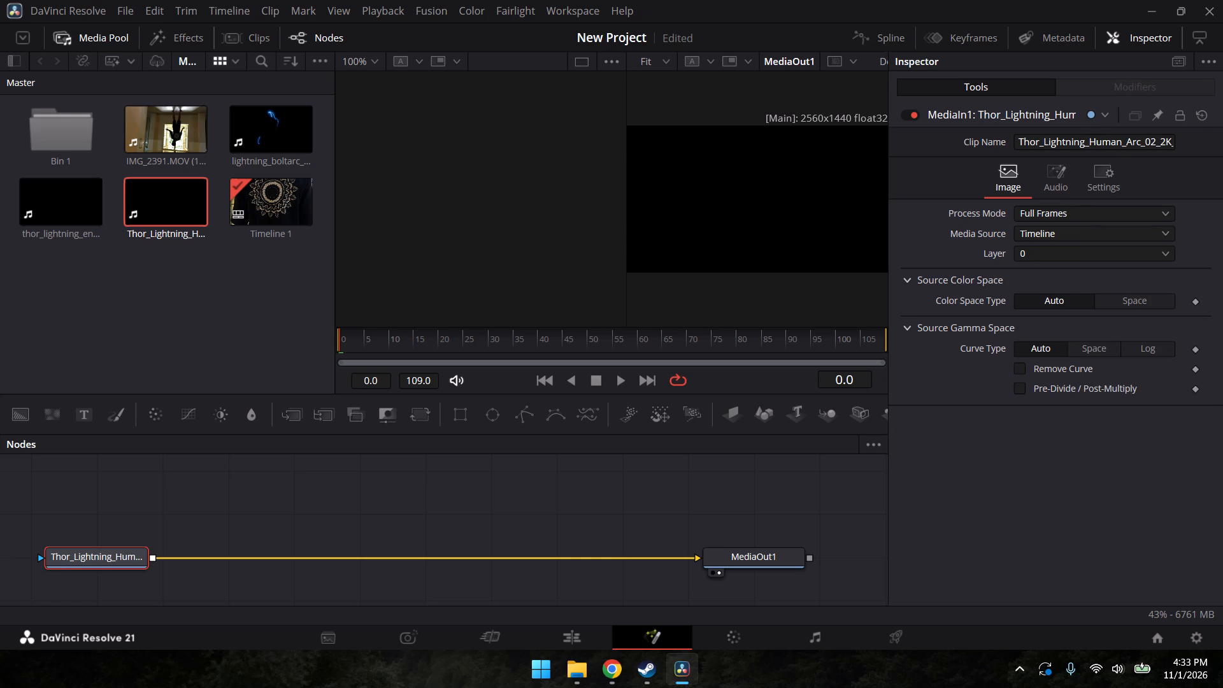
Look through the Qualifier, HDR color wheels and Sizing tools for the lightning clip on the Color page.
click(729, 640)
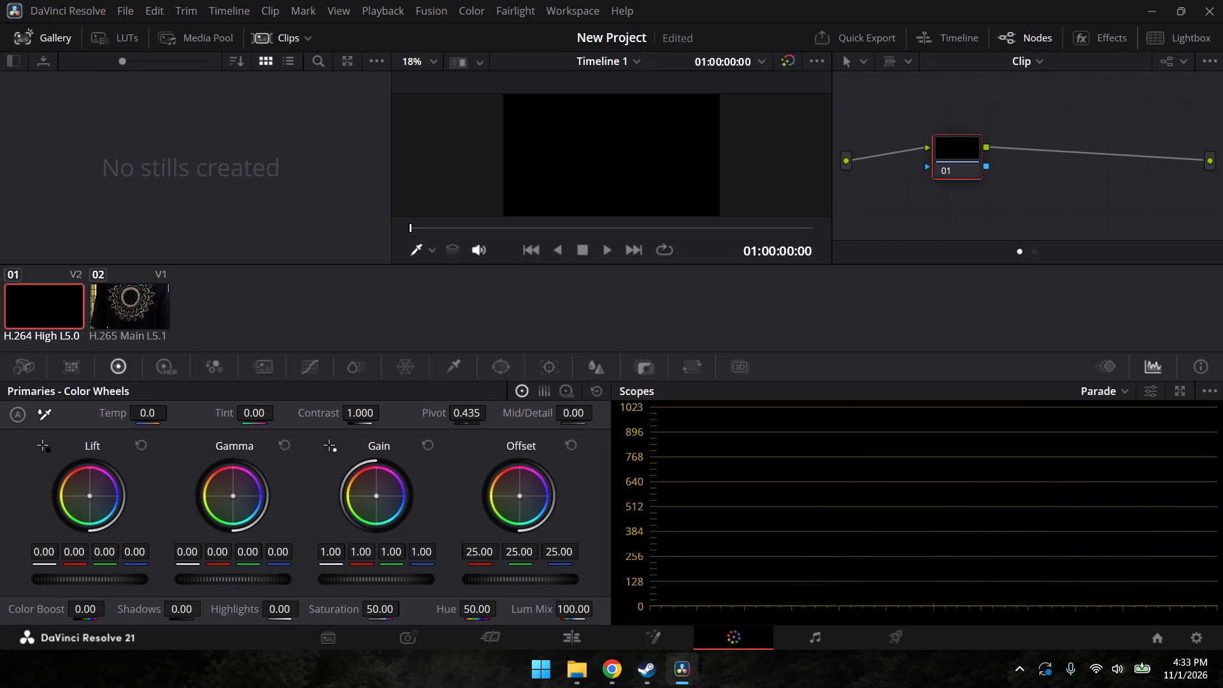
click(456, 364)
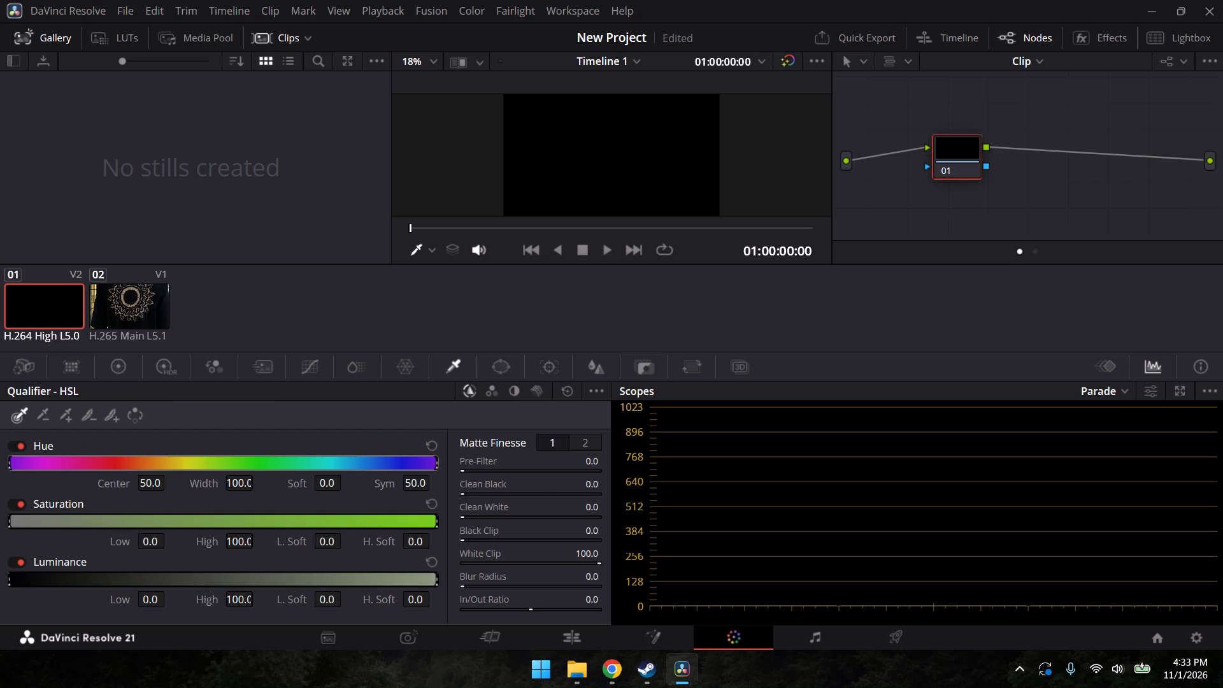
click(127, 366)
click(158, 370)
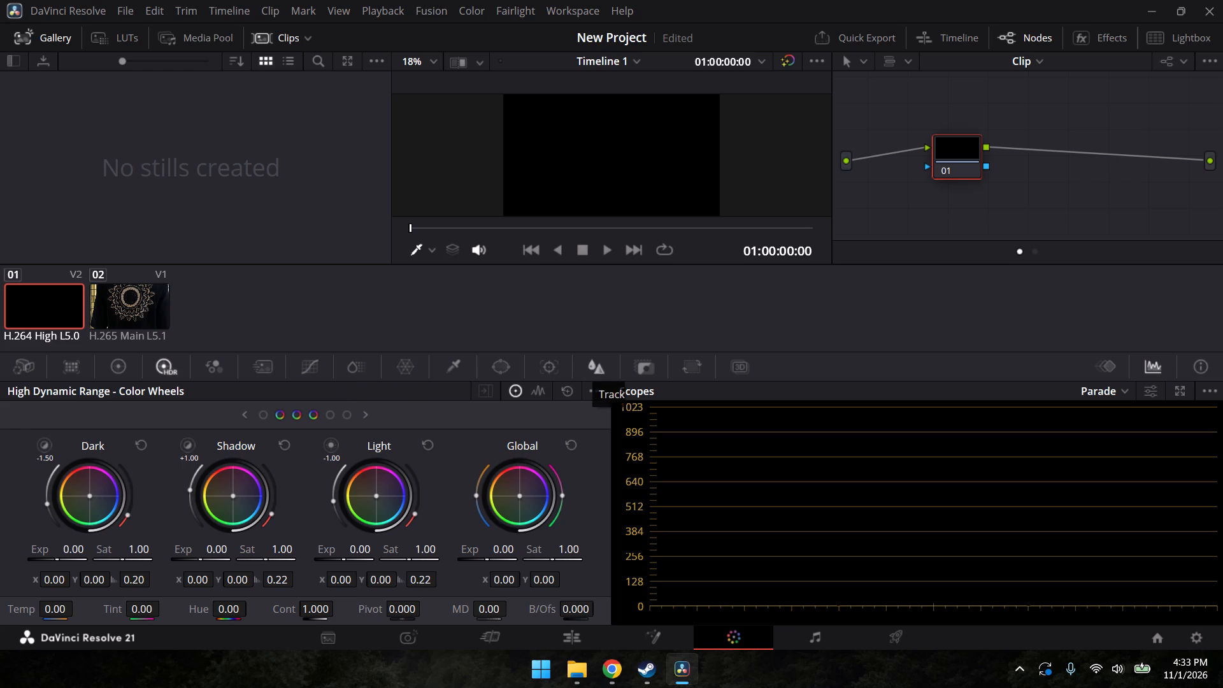
click(744, 365)
click(692, 361)
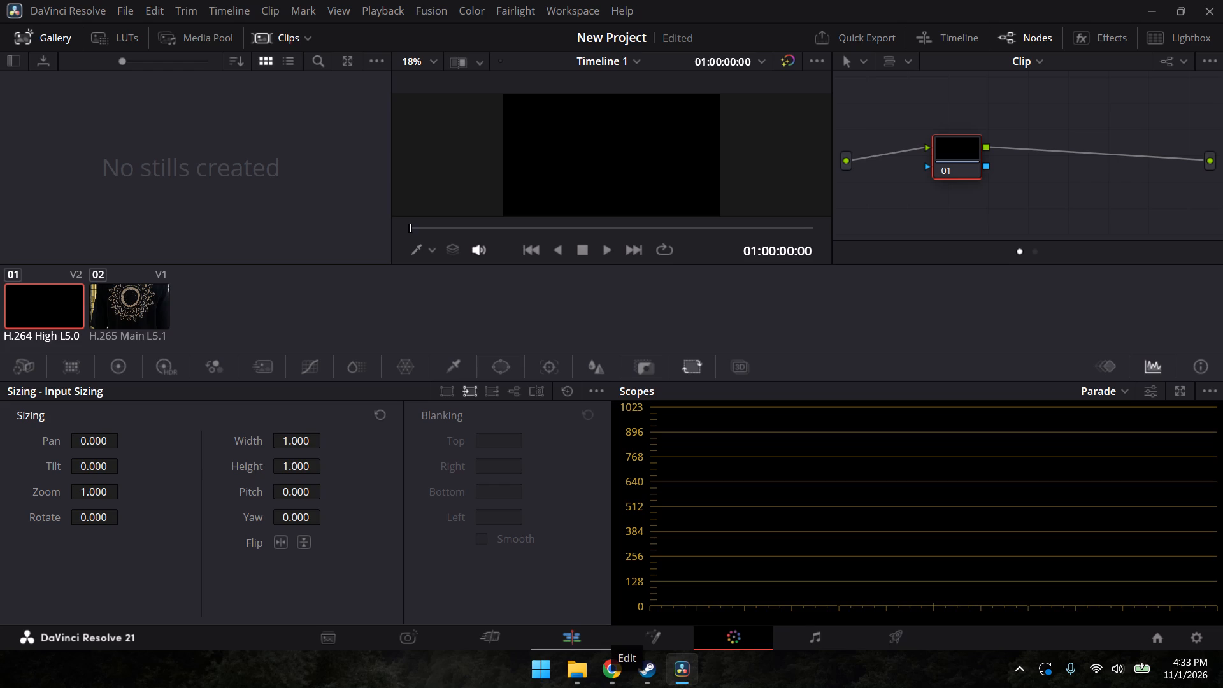
Return to the Cut page and browse its video transitions and effects, down to the Resolve FX Stylize group.
click(538, 634)
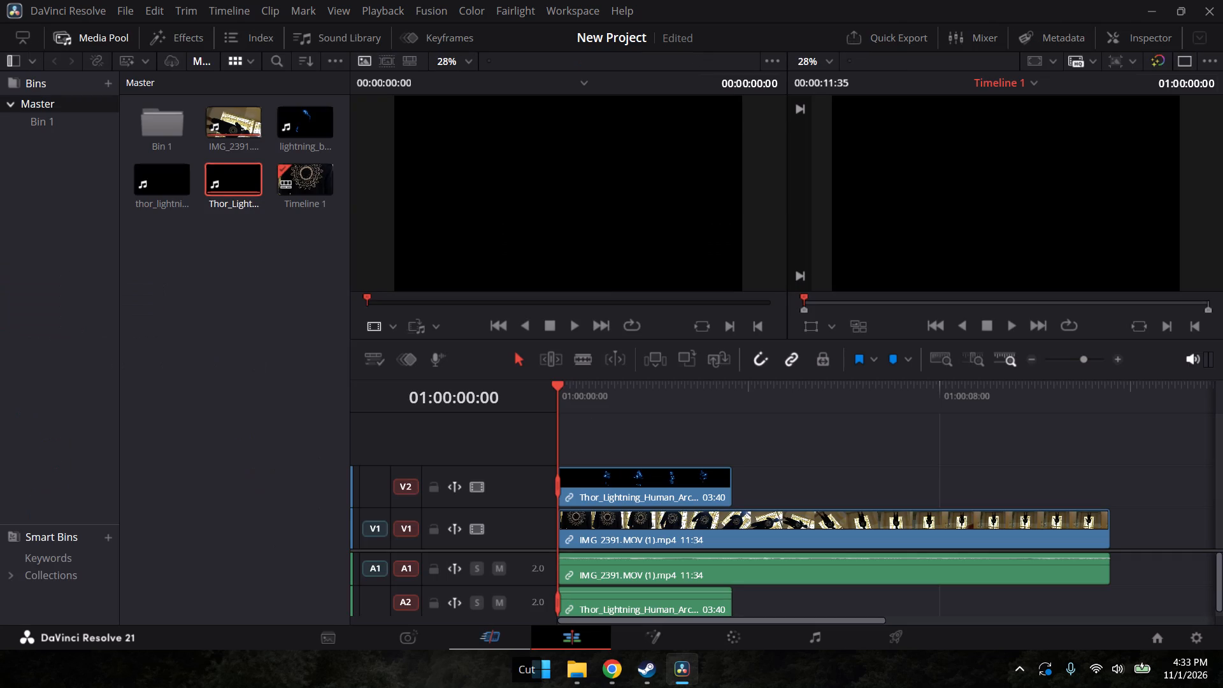
click(510, 641)
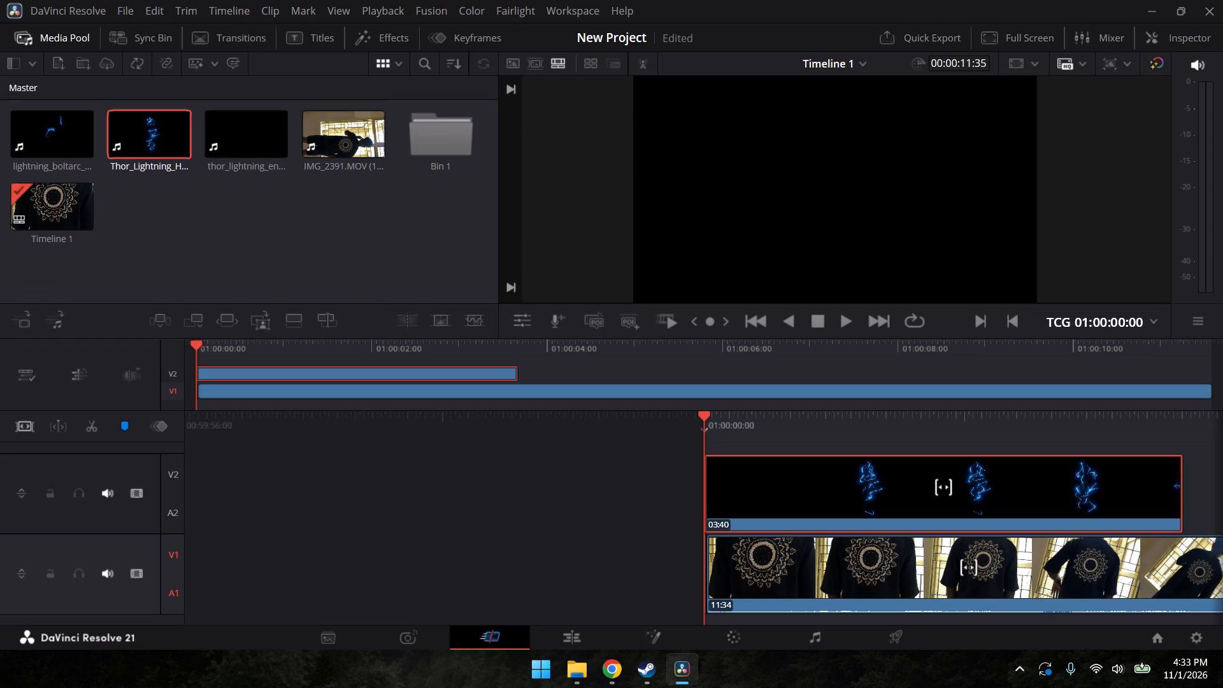
click(250, 38)
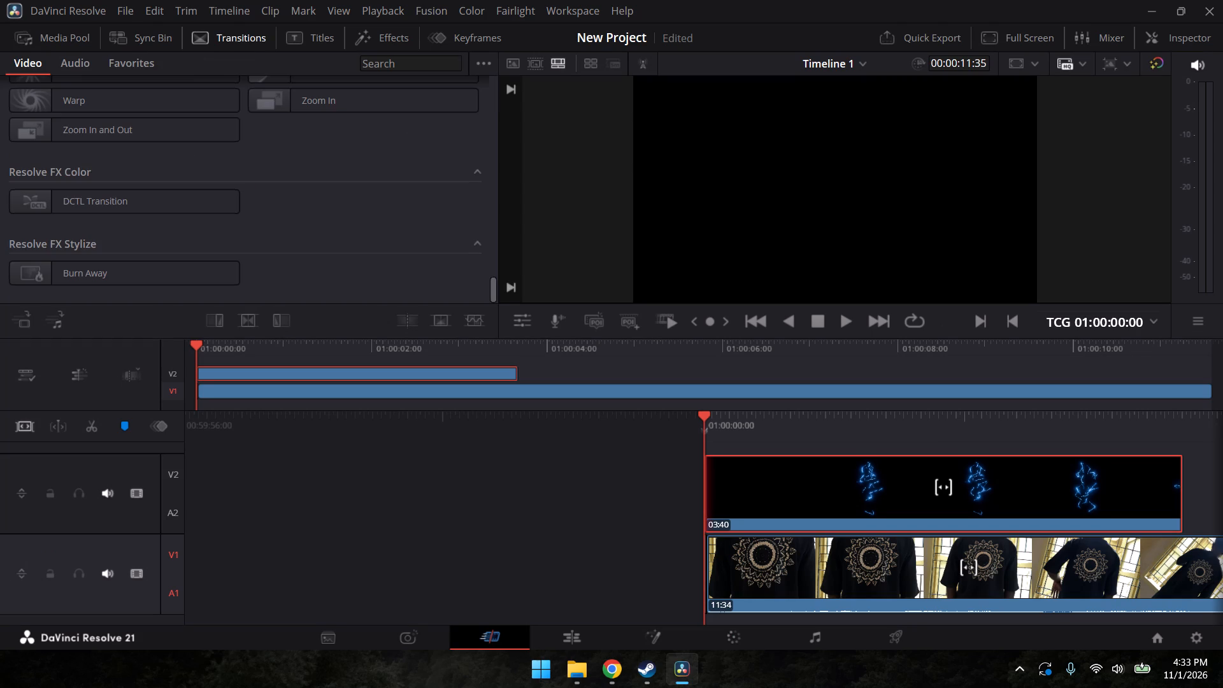
click(378, 46)
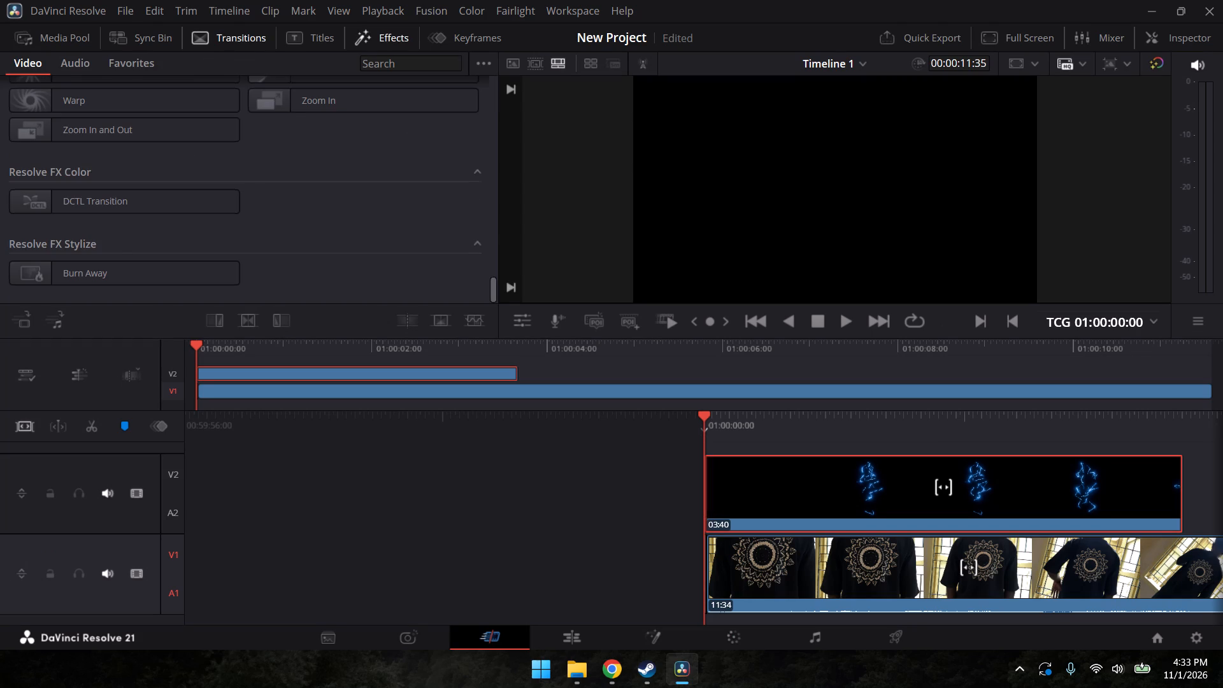
scroll(422, 264, down, 5)
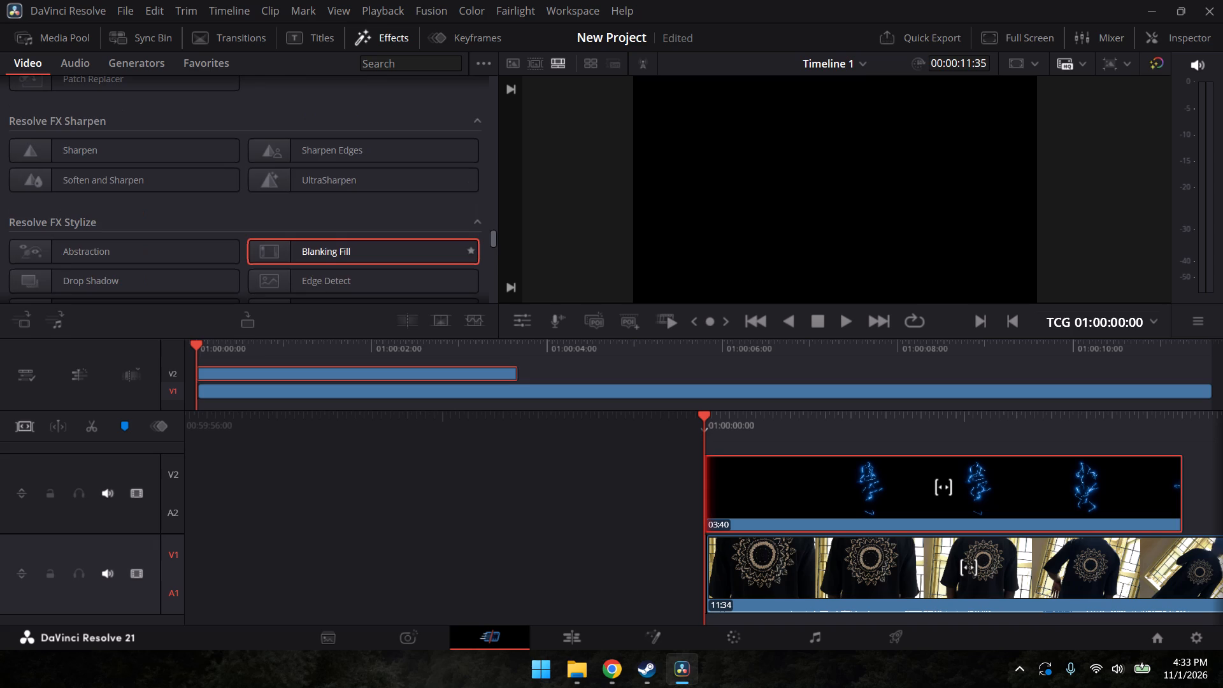
scroll(420, 264, down, 4)
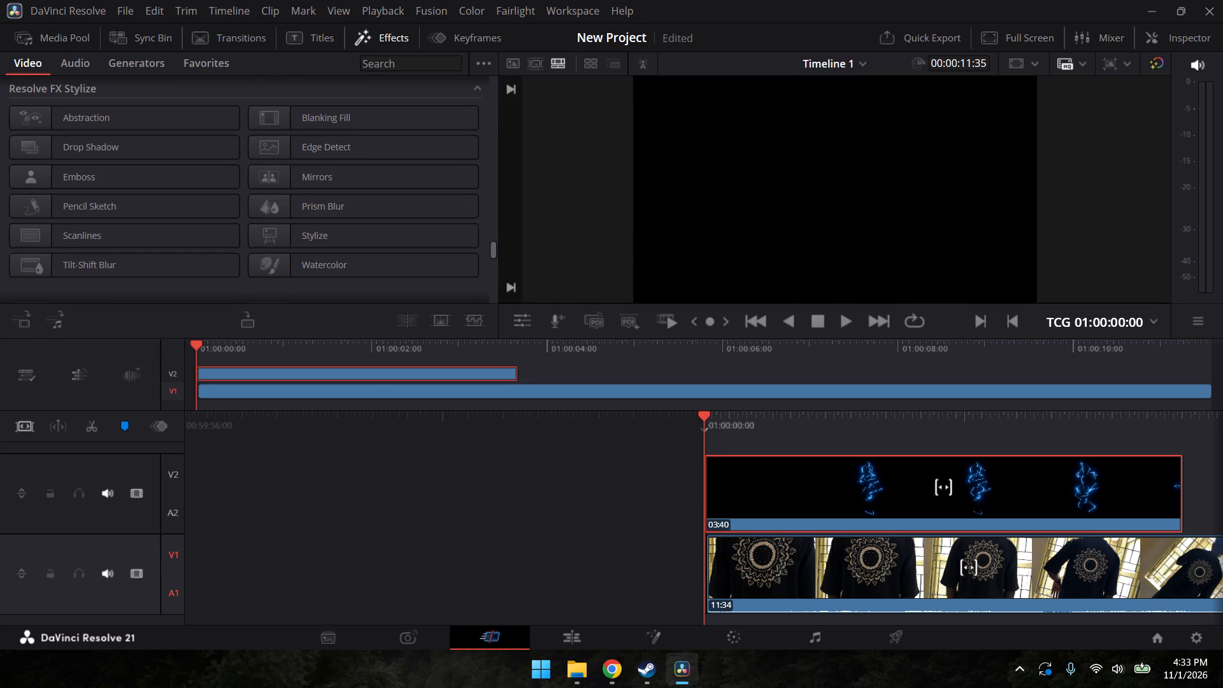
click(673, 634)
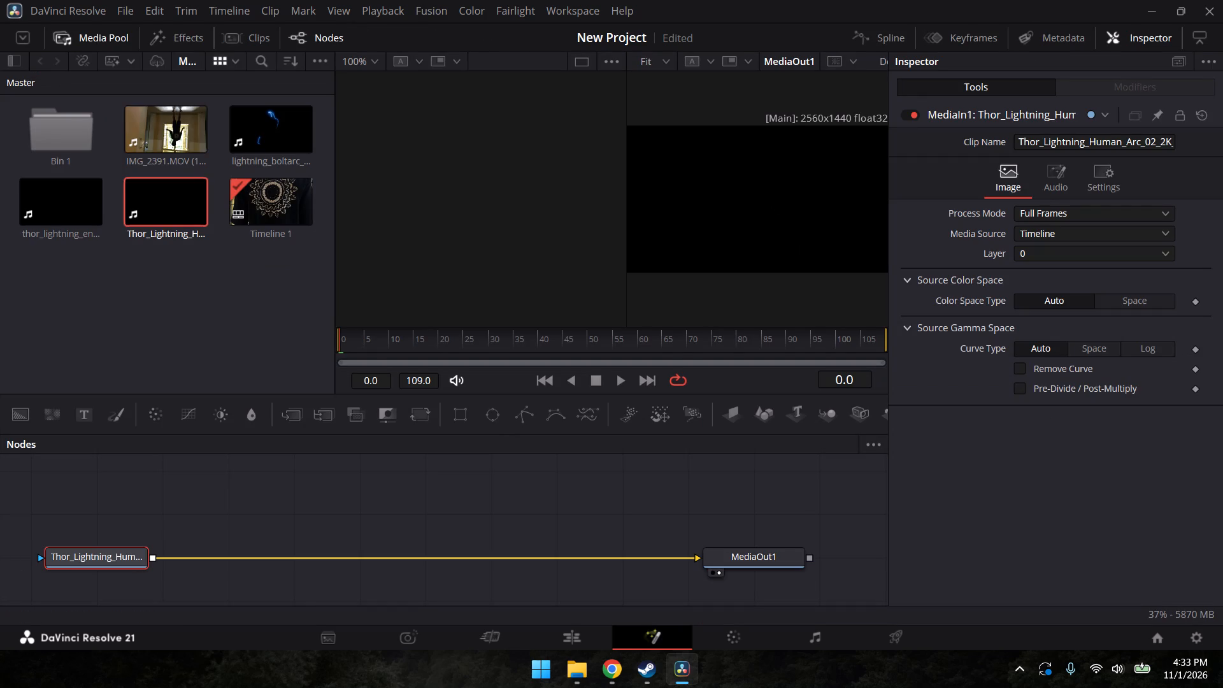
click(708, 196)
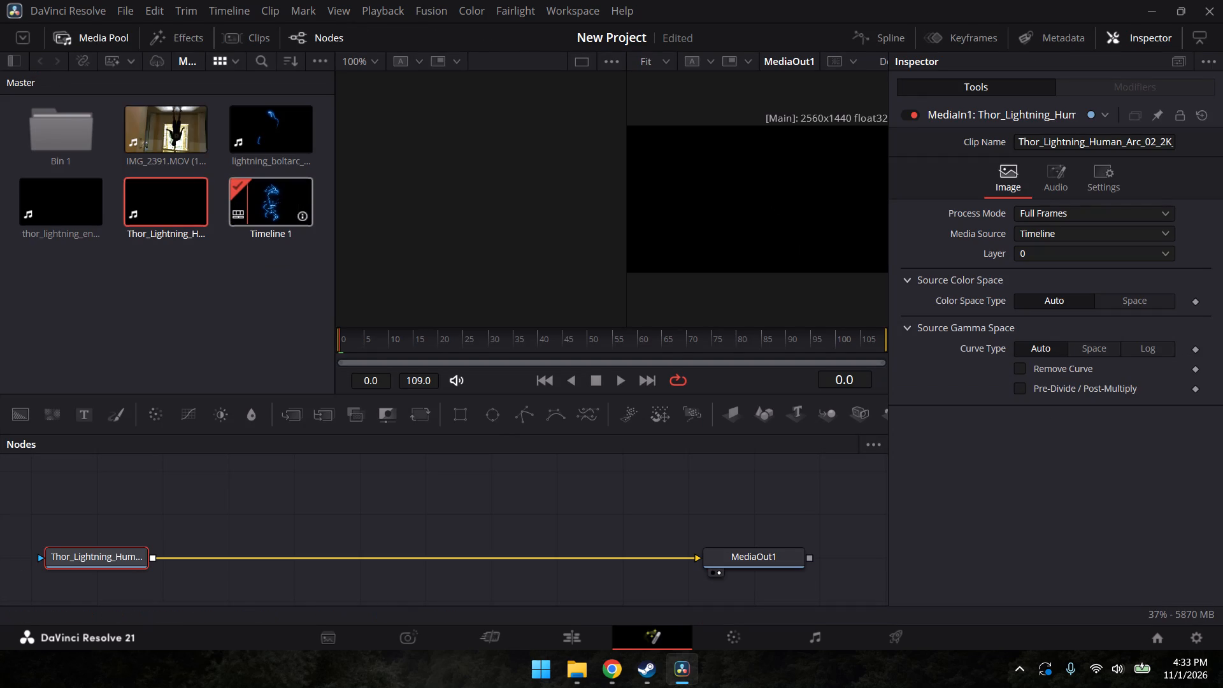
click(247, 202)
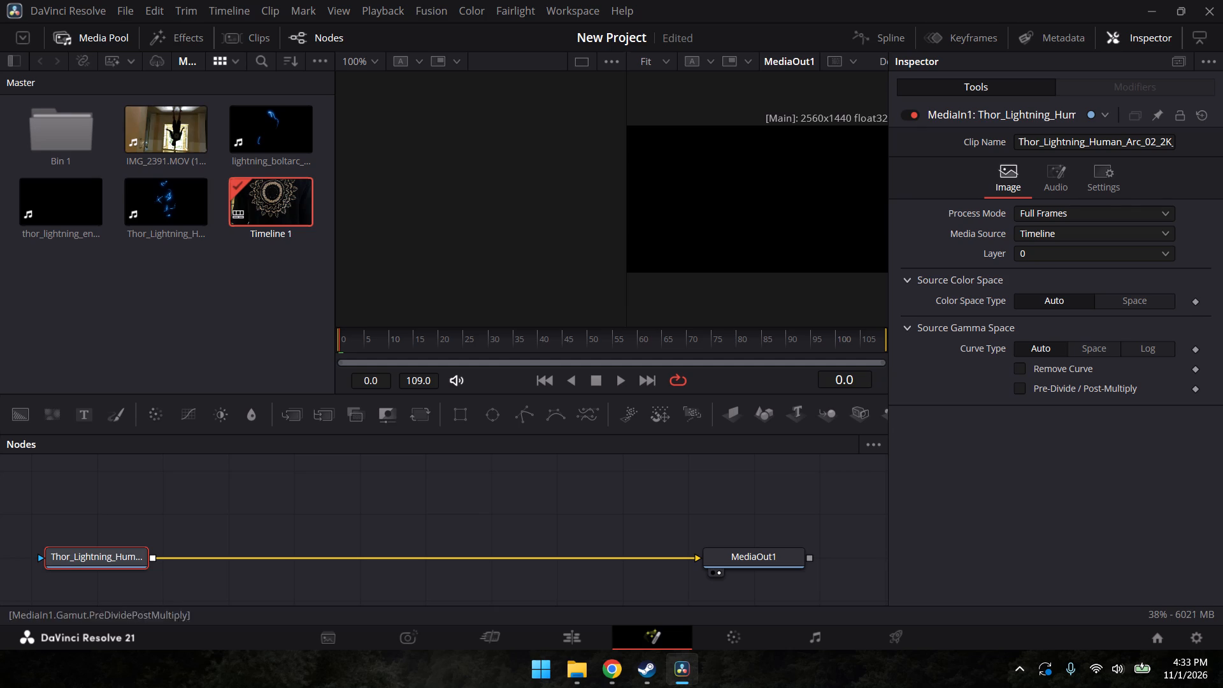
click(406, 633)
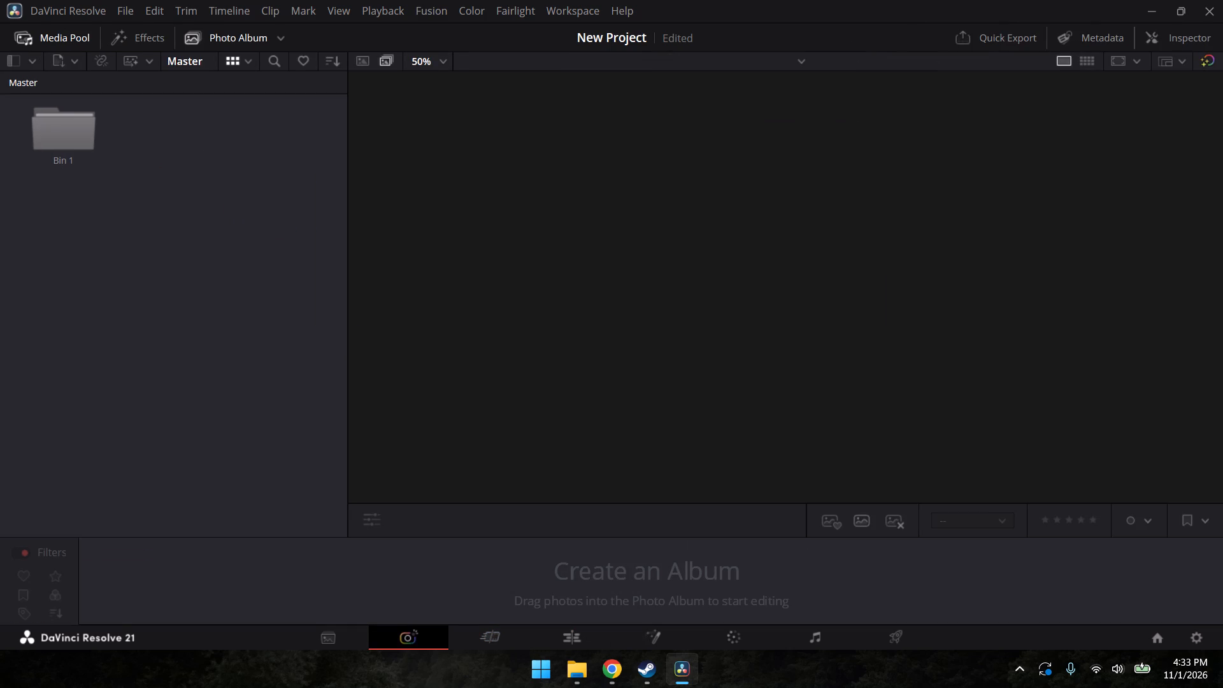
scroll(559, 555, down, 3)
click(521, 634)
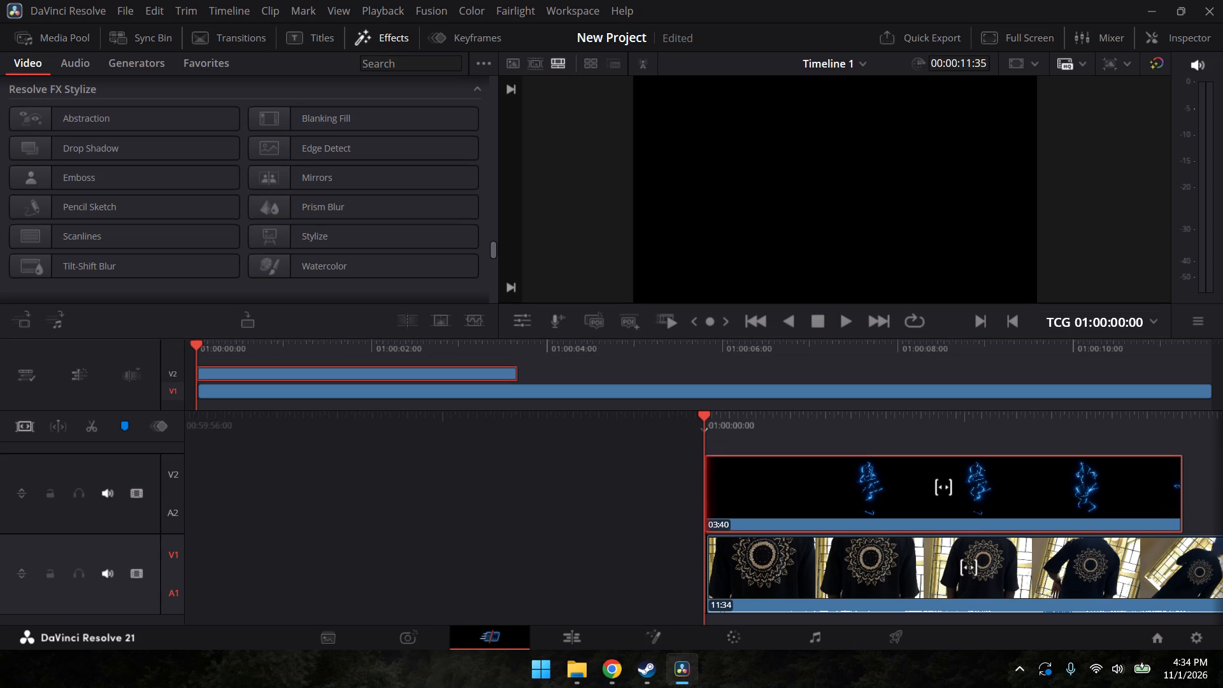
Open the Thor lightning clip in Fusion and play part of it to review the effect.
double_click(833, 521)
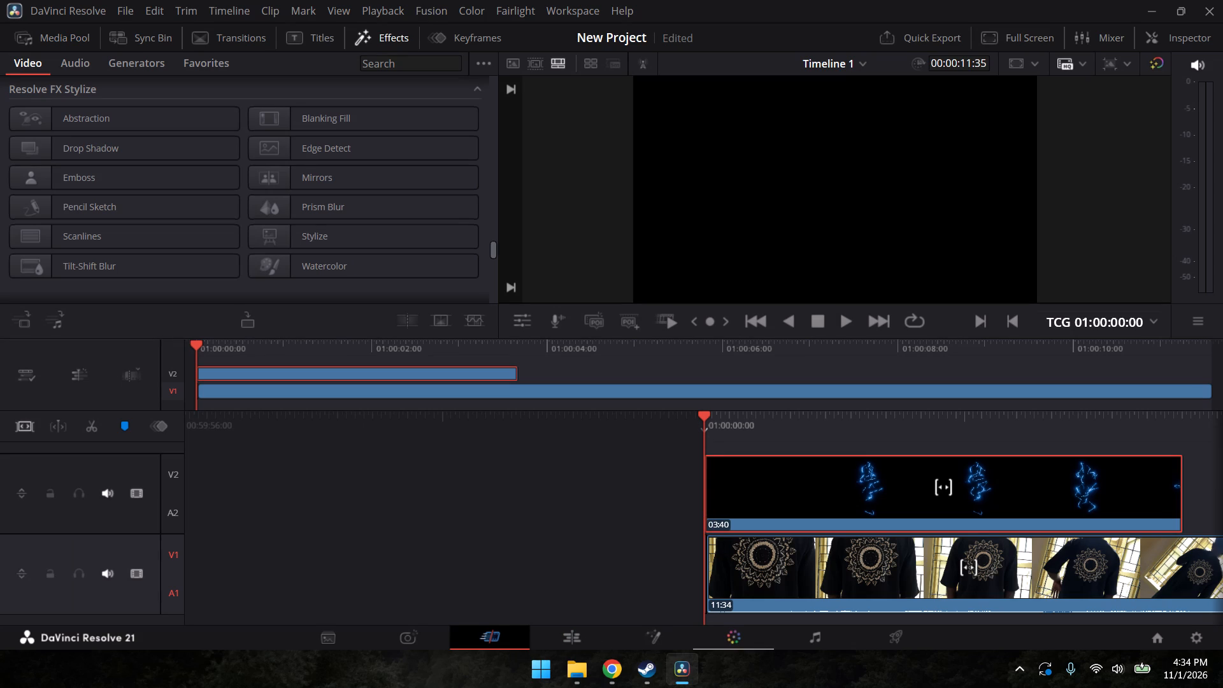
click(744, 635)
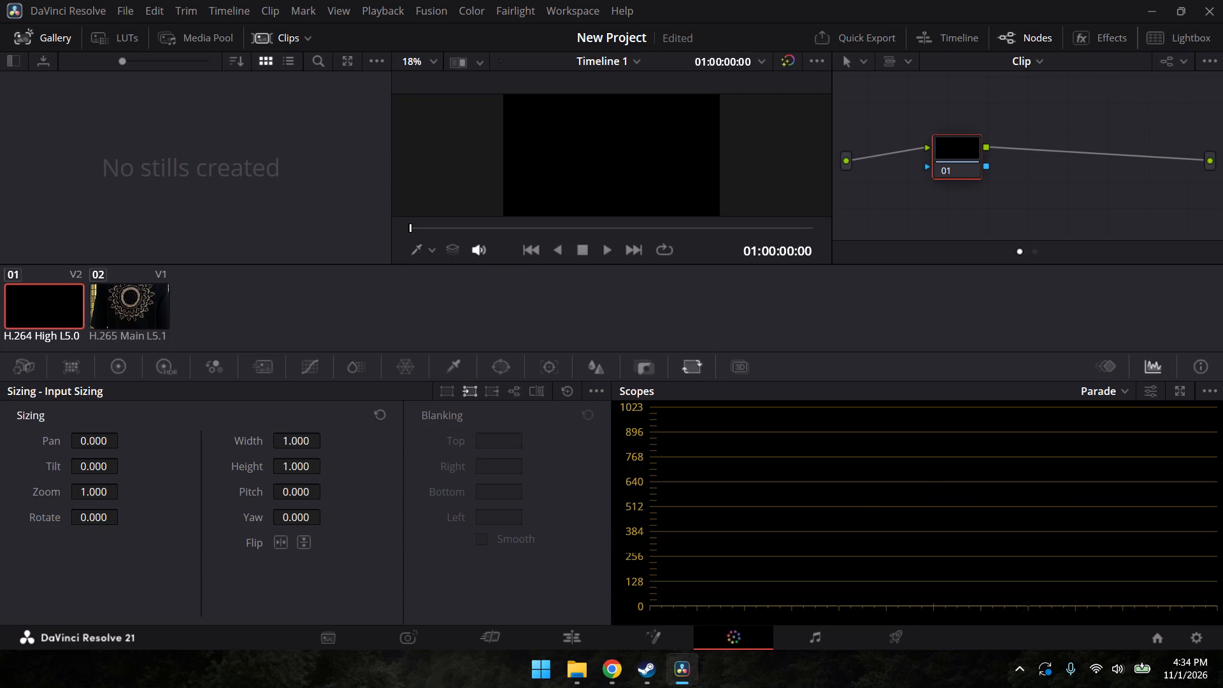
click(643, 640)
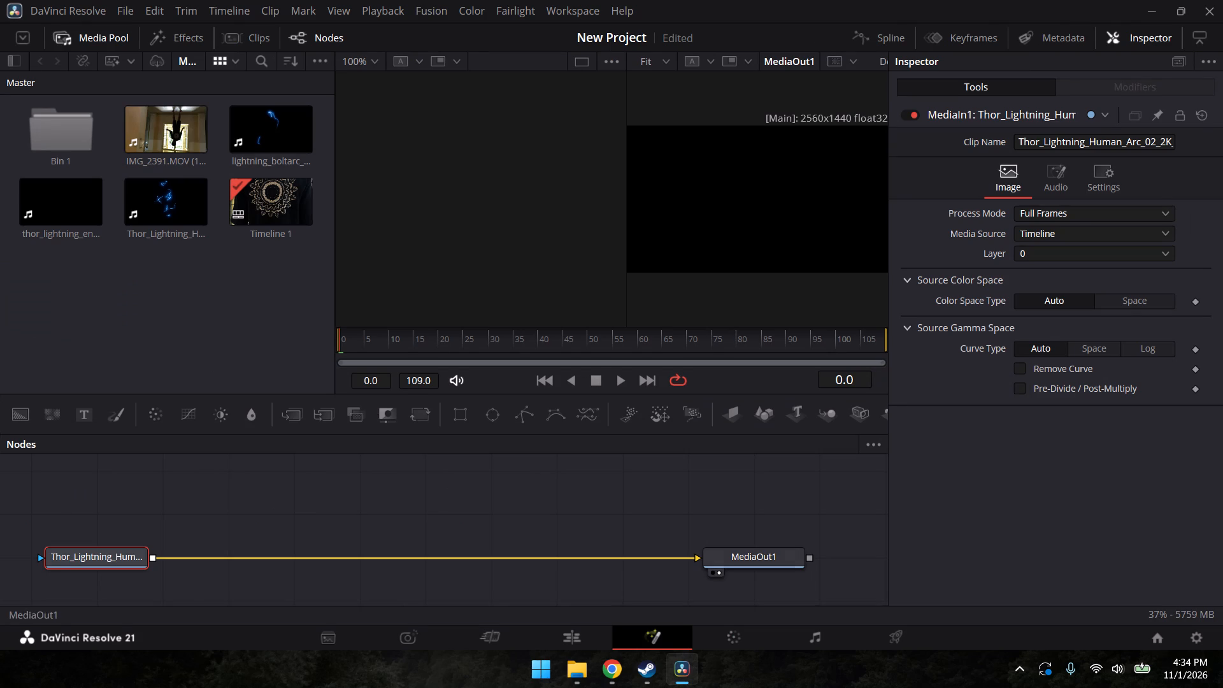
click(813, 261)
click(615, 383)
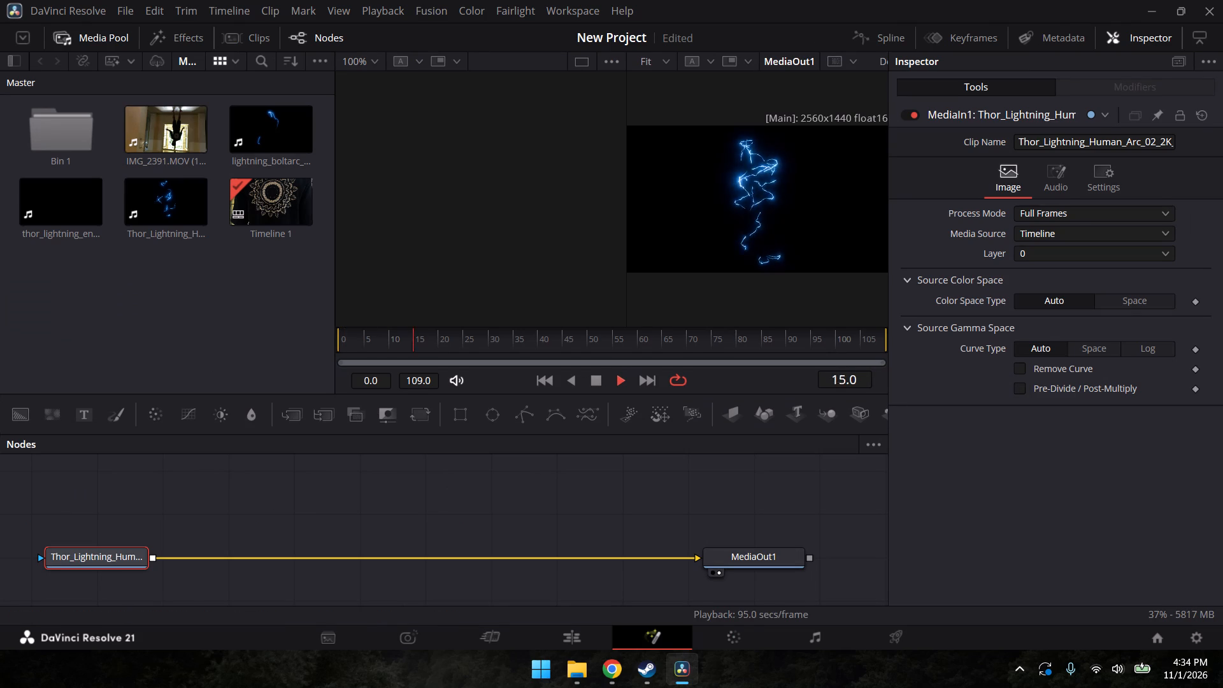
click(615, 378)
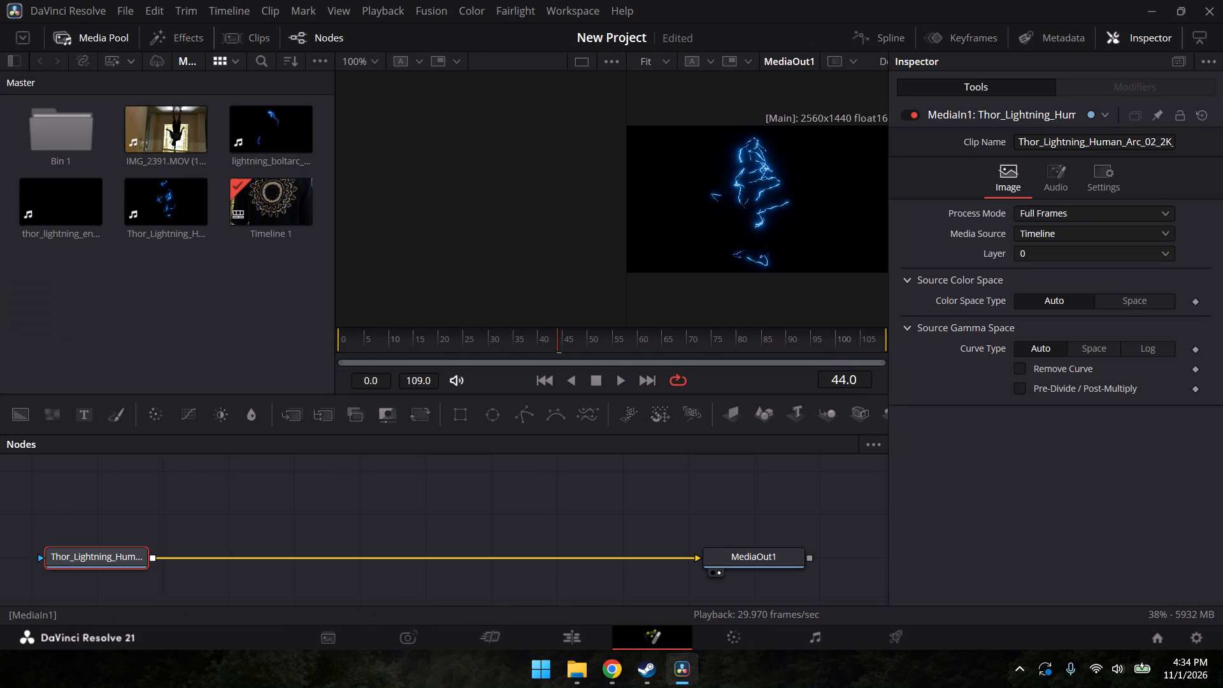
Enable Multiply by Mask for the lightning clip's media input node, leaving Apply Mask Inverted off, and play the clip.
click(1111, 169)
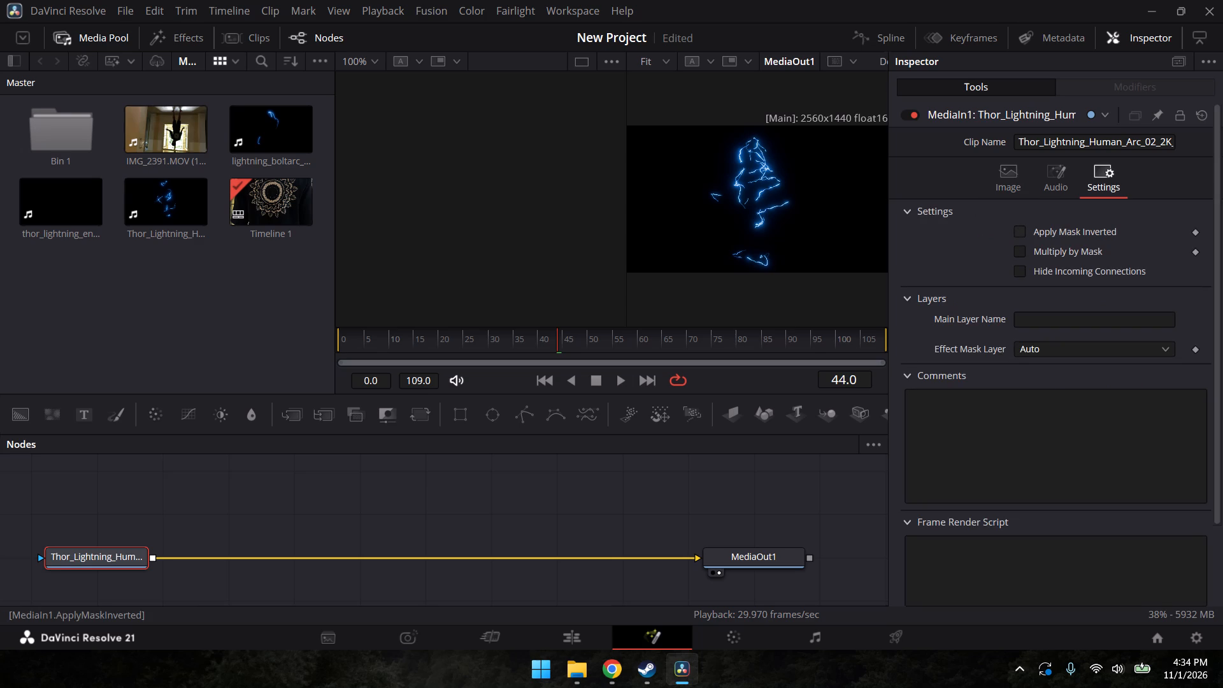
click(1073, 232)
click(1073, 232)
click(1069, 249)
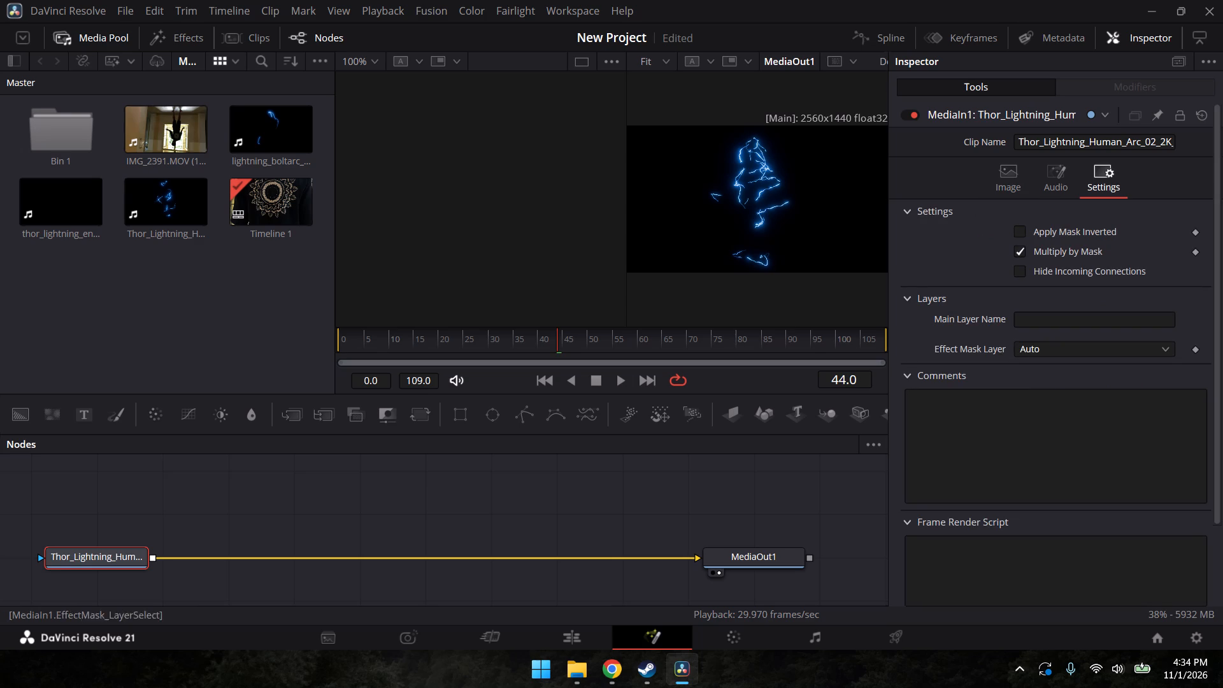
click(621, 382)
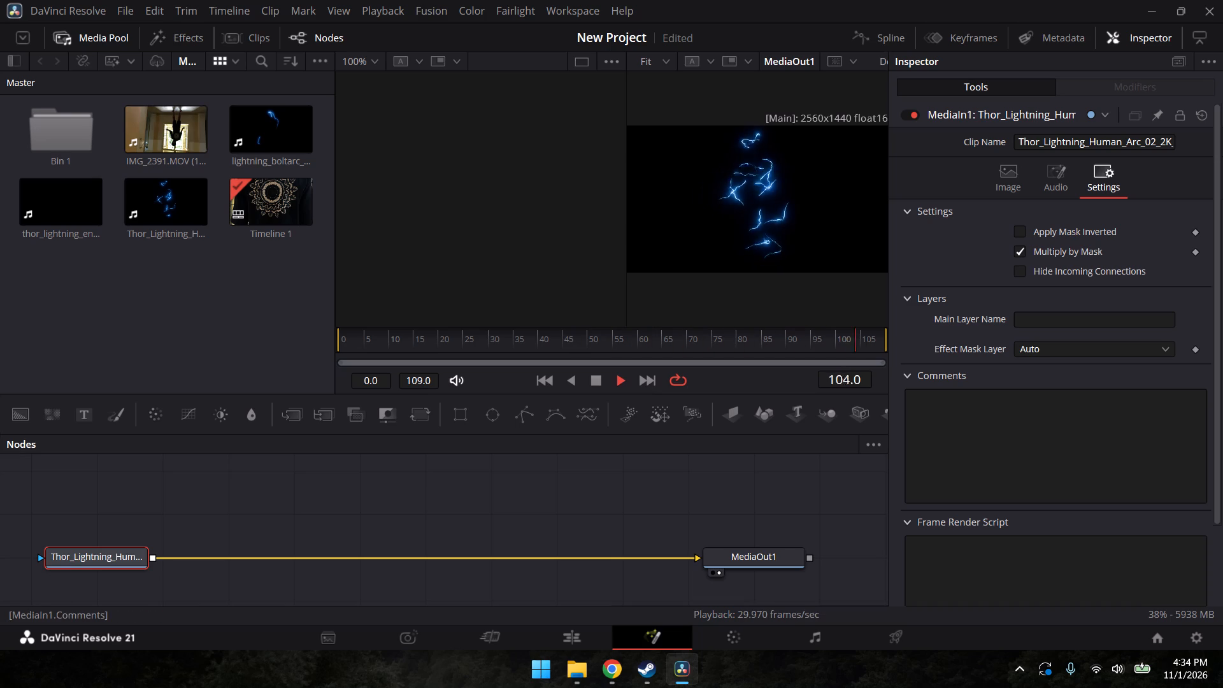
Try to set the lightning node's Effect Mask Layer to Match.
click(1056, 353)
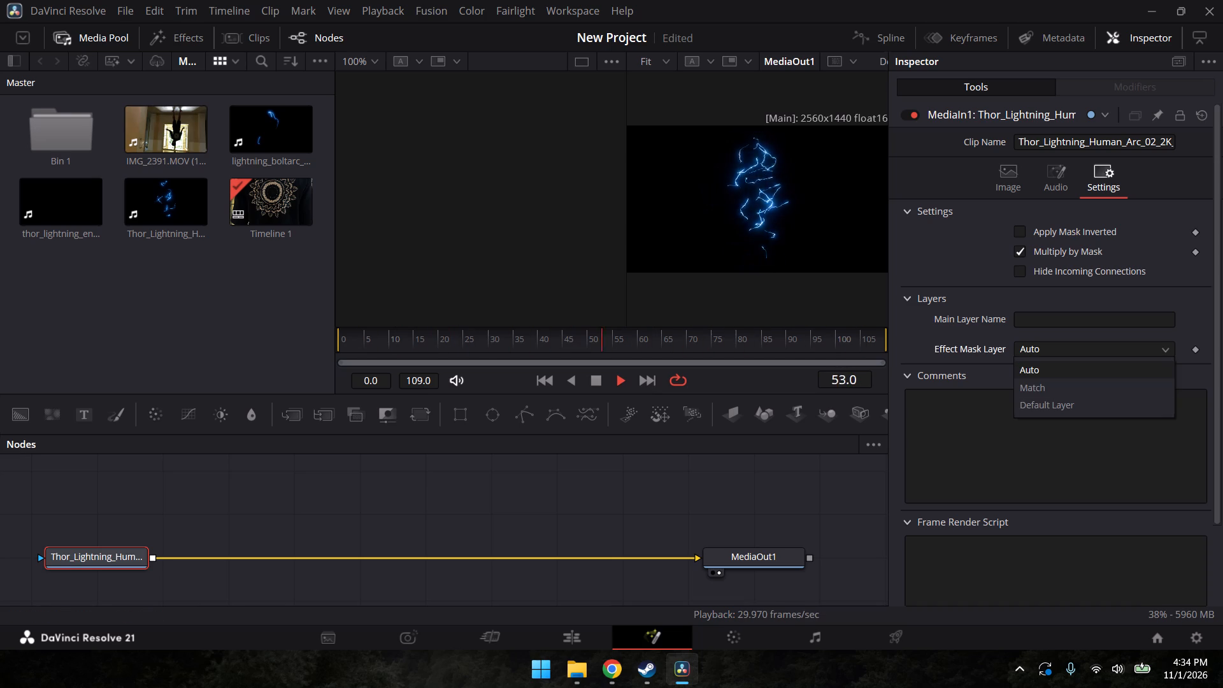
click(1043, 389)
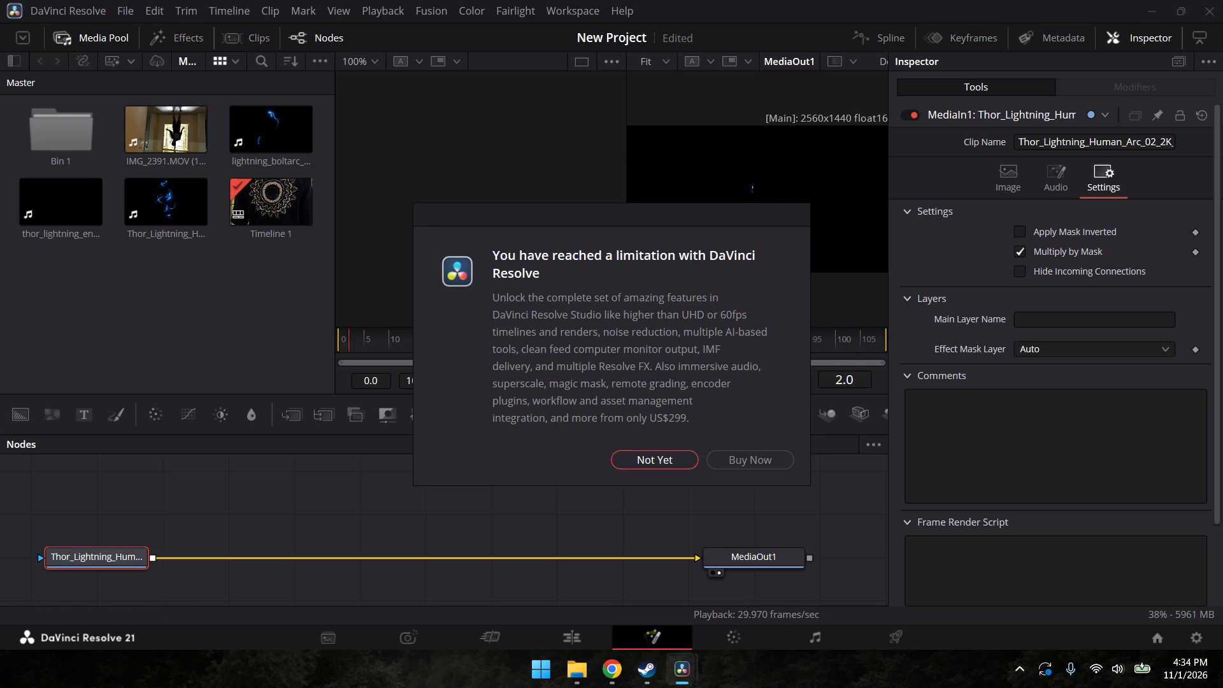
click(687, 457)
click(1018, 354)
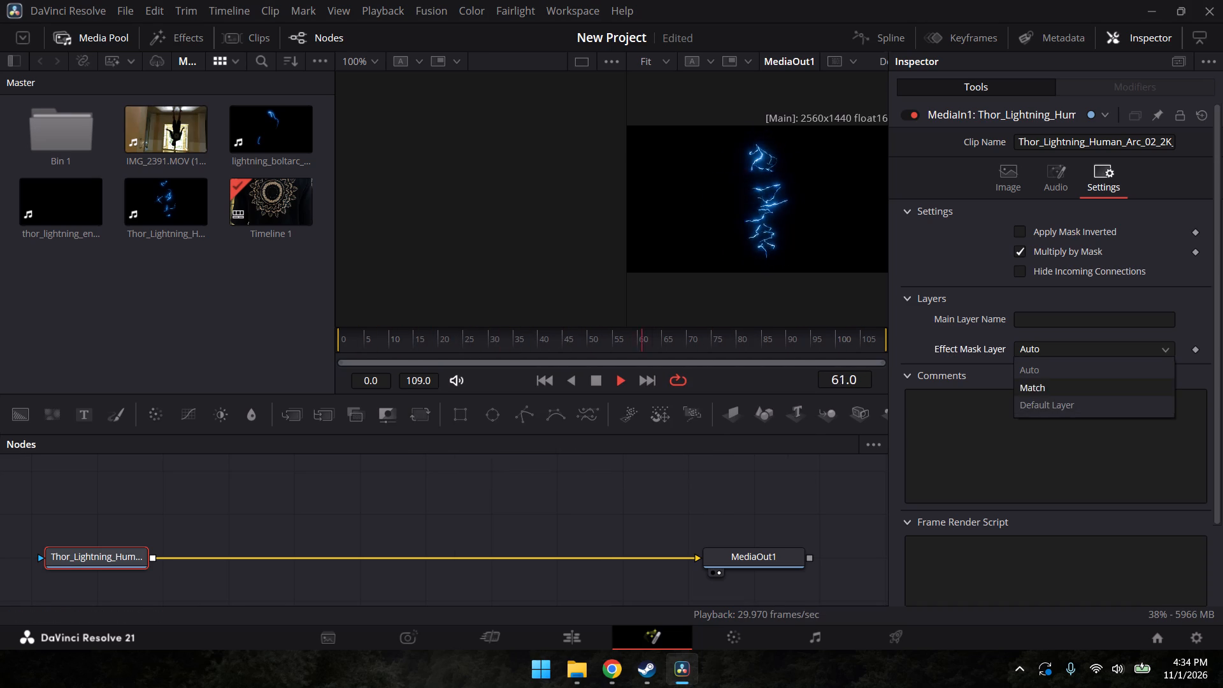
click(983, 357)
Examine the rest of the lightning node's settings, including the start and end render script sections.
scroll(992, 354, down, 2)
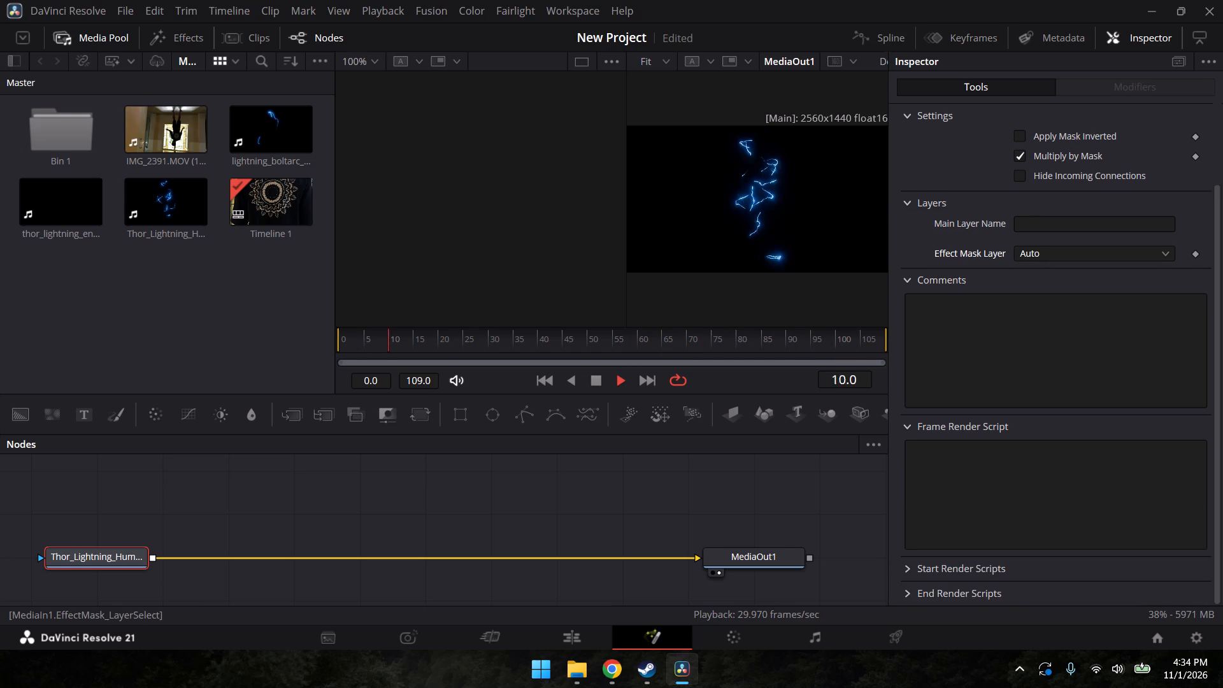
scroll(992, 359, down, 3)
click(1003, 566)
scroll(1003, 566, down, 4)
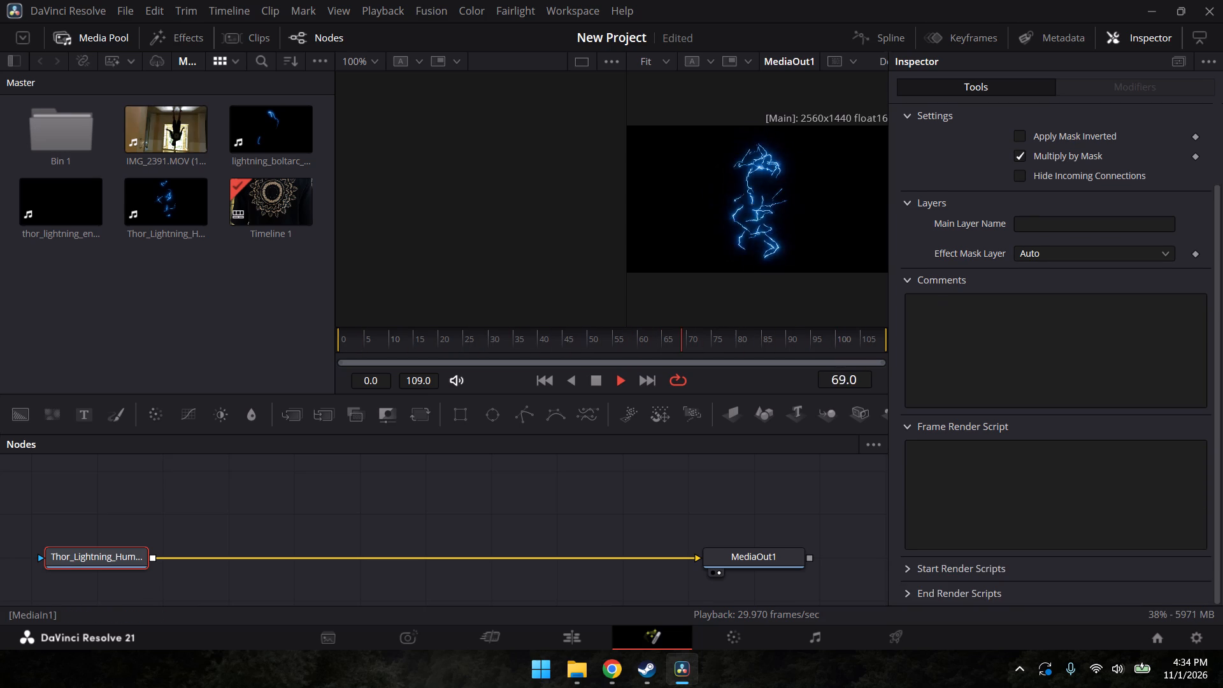
click(906, 567)
scroll(912, 568, down, 6)
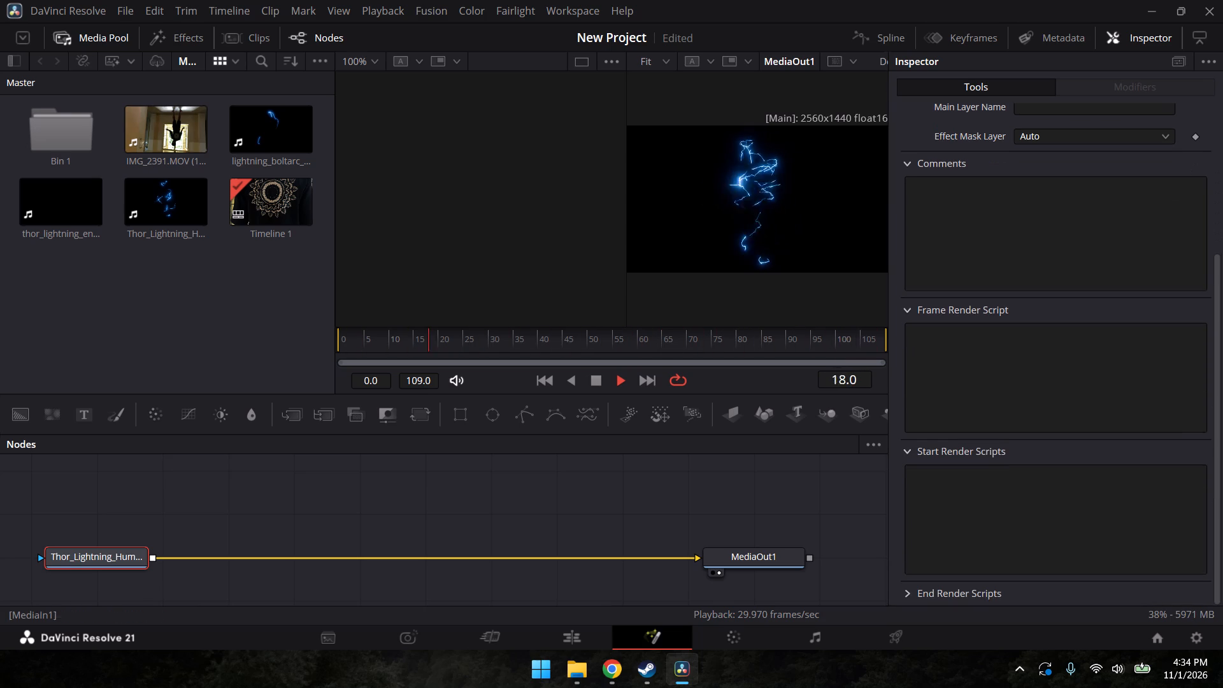
click(921, 594)
scroll(922, 591, down, 4)
scroll(957, 538, up, 7)
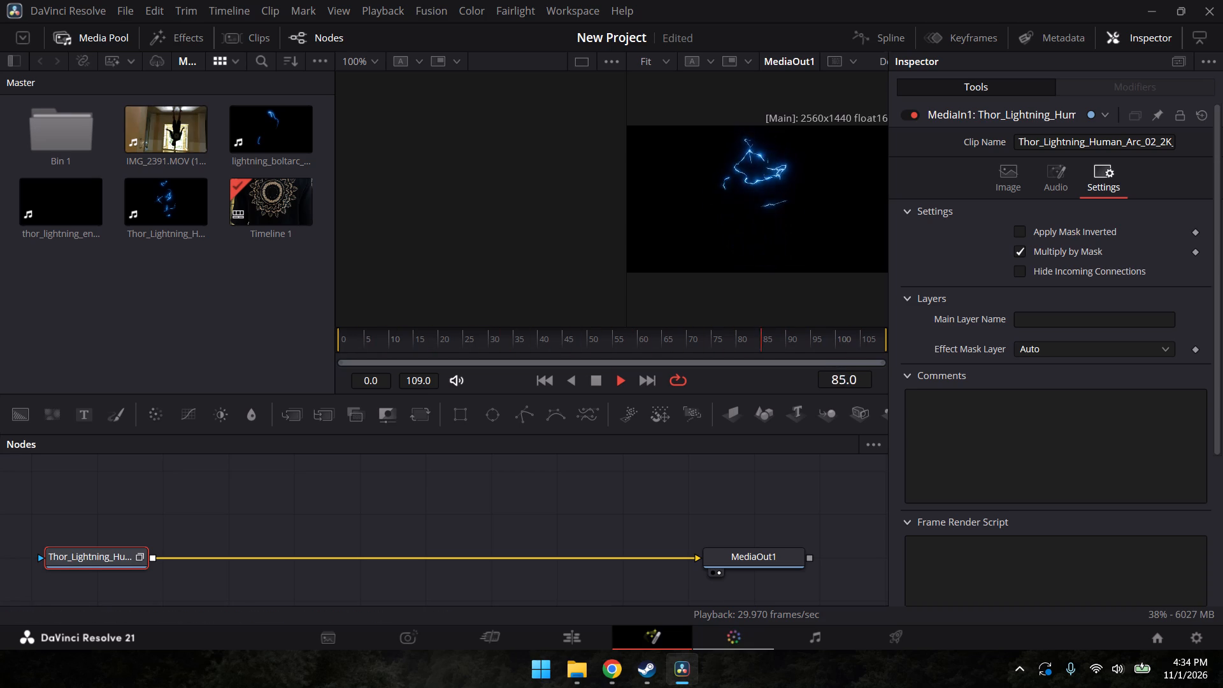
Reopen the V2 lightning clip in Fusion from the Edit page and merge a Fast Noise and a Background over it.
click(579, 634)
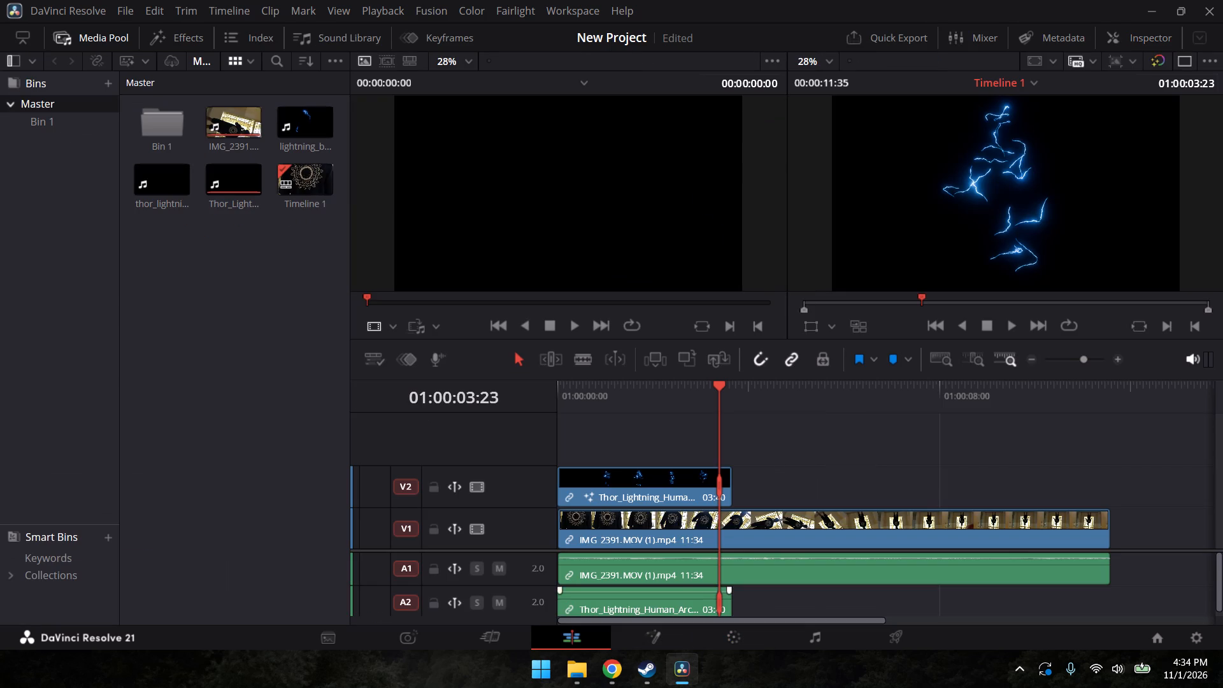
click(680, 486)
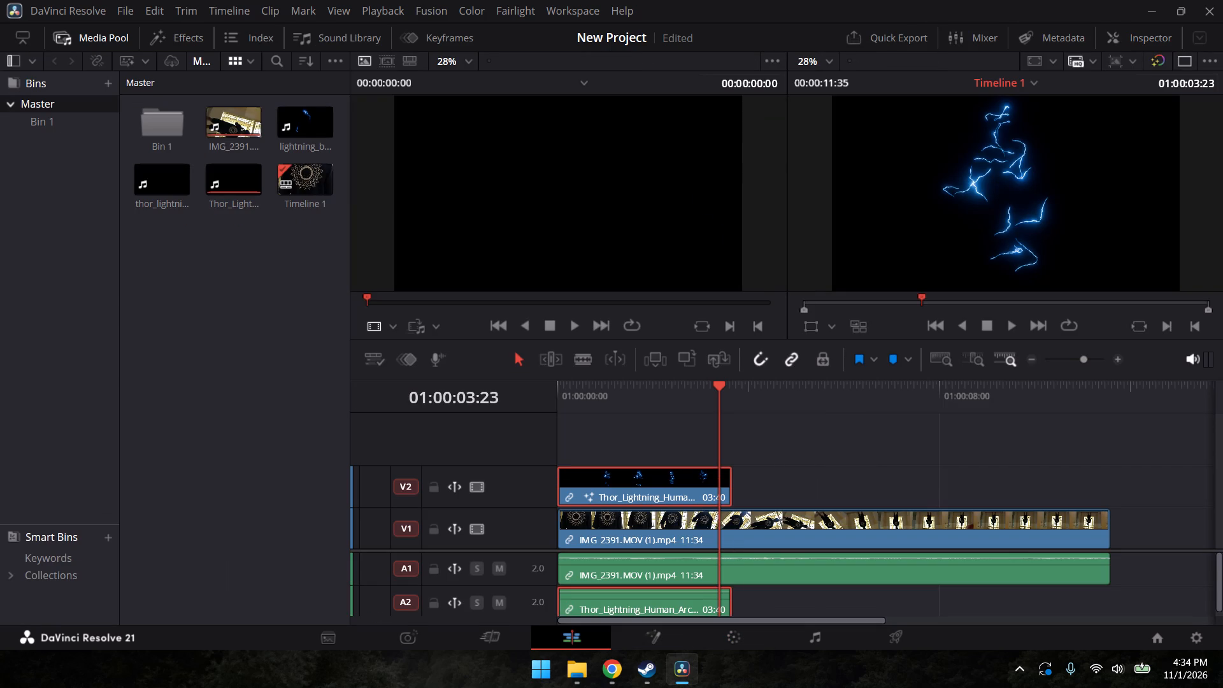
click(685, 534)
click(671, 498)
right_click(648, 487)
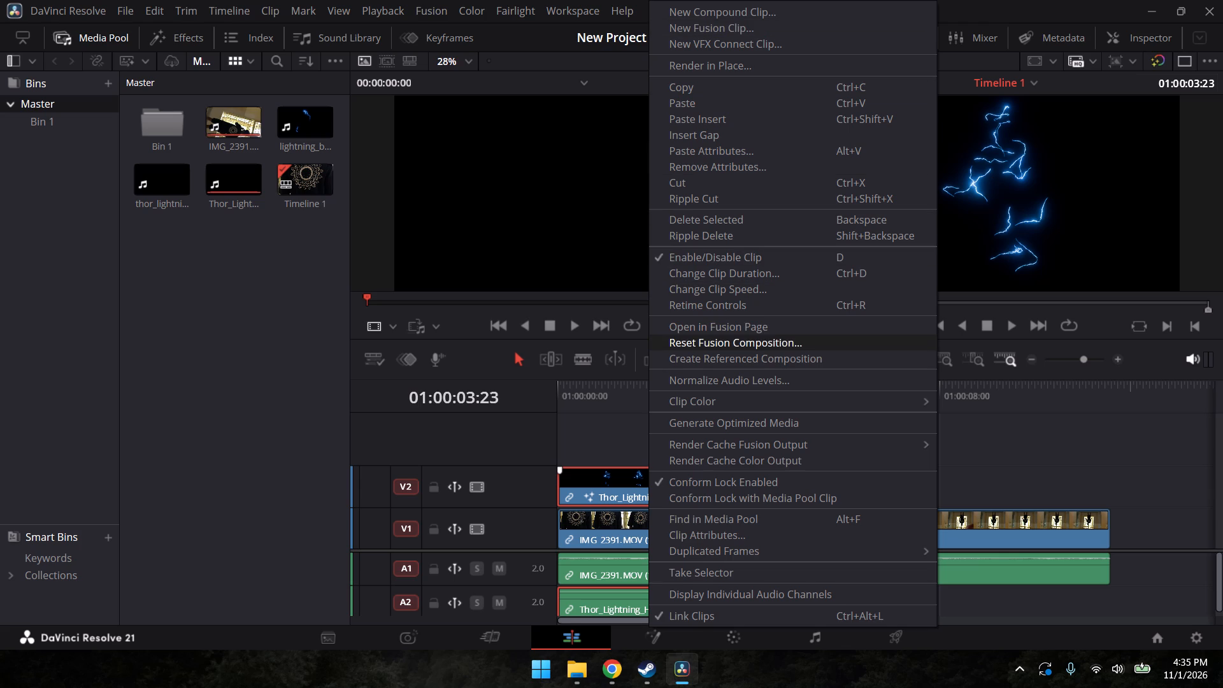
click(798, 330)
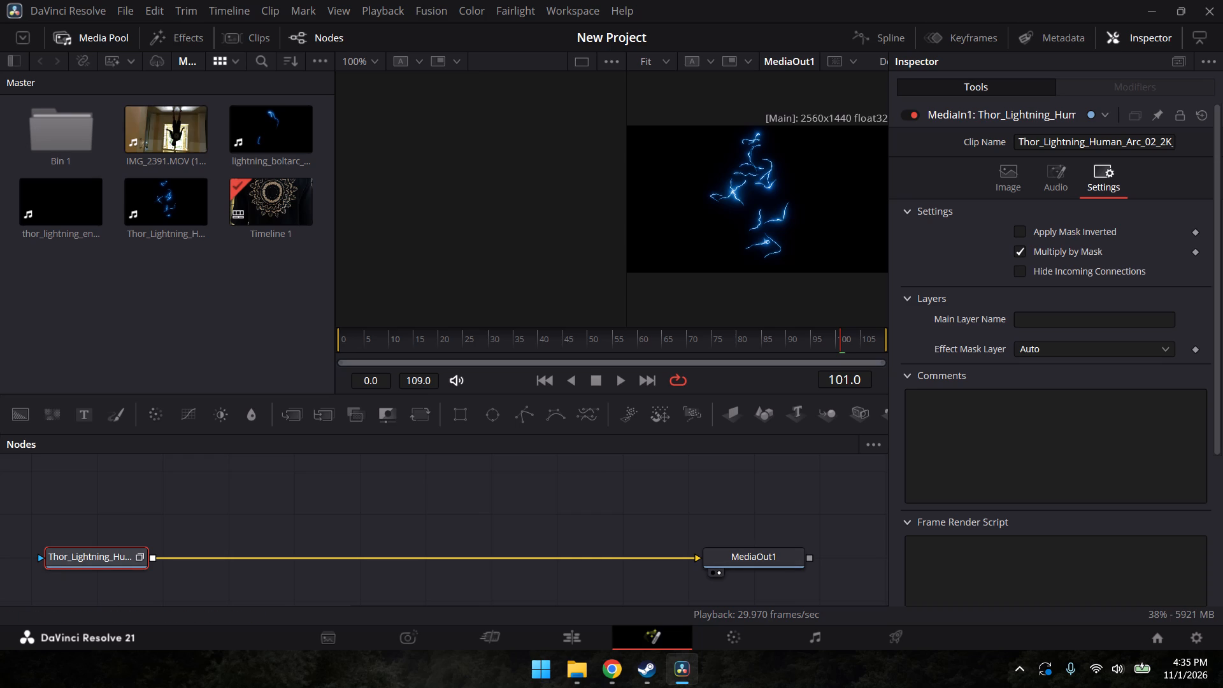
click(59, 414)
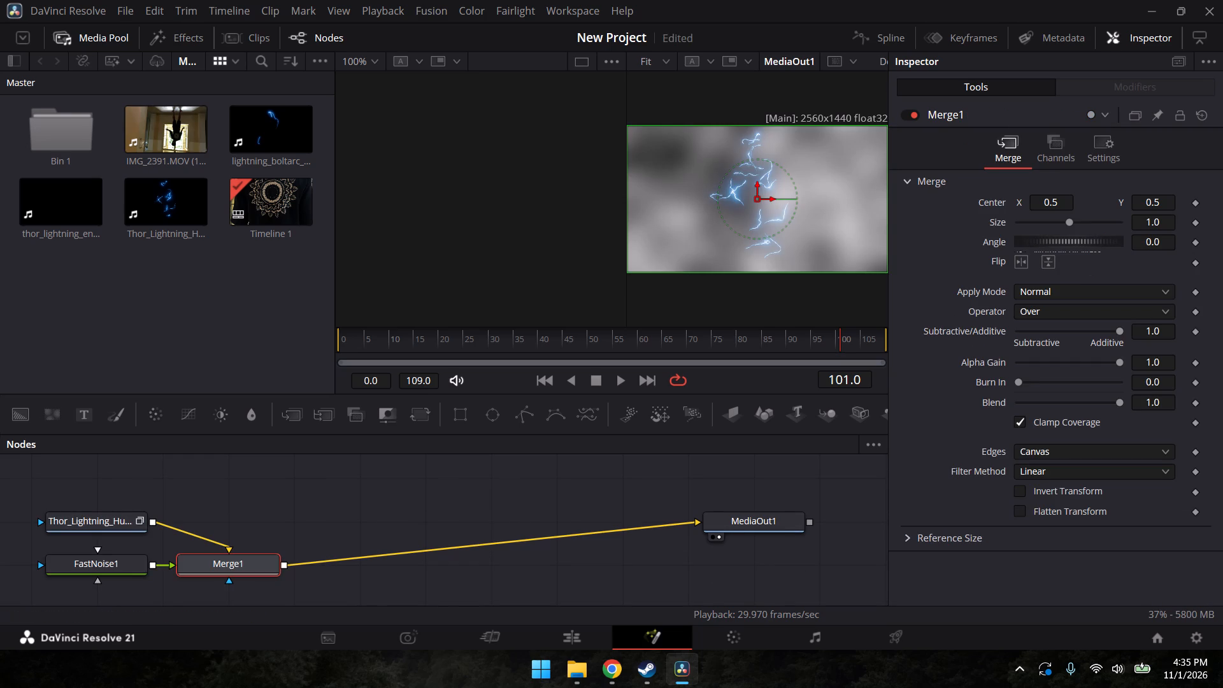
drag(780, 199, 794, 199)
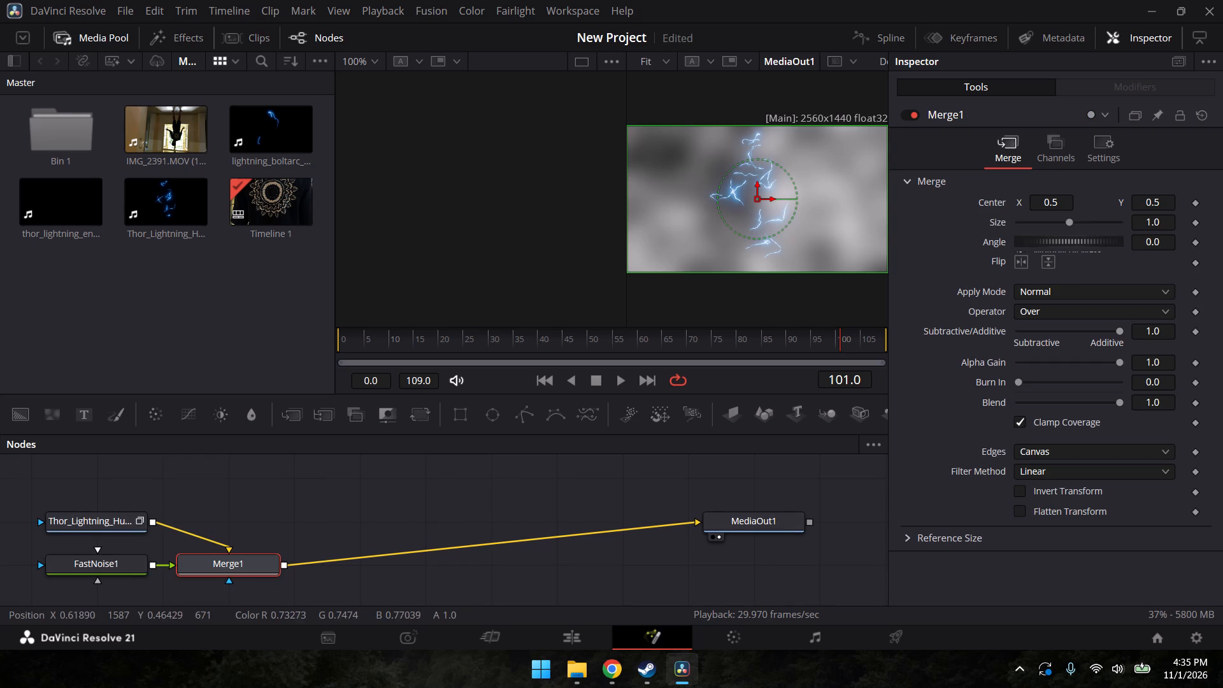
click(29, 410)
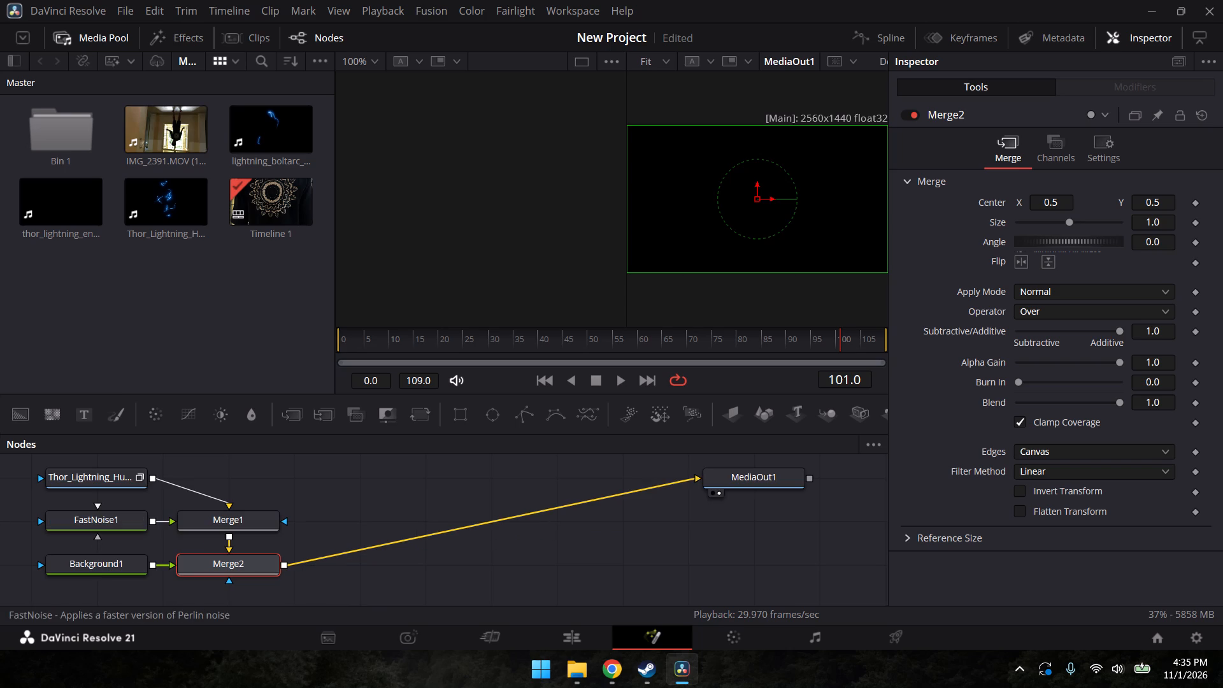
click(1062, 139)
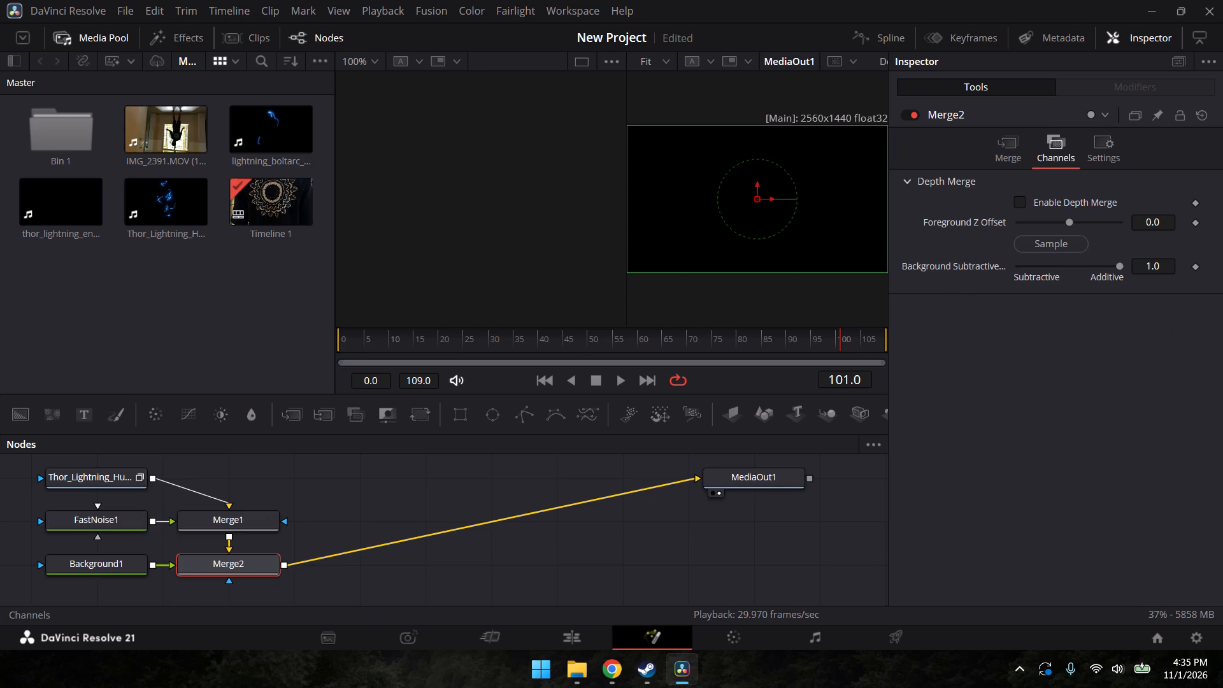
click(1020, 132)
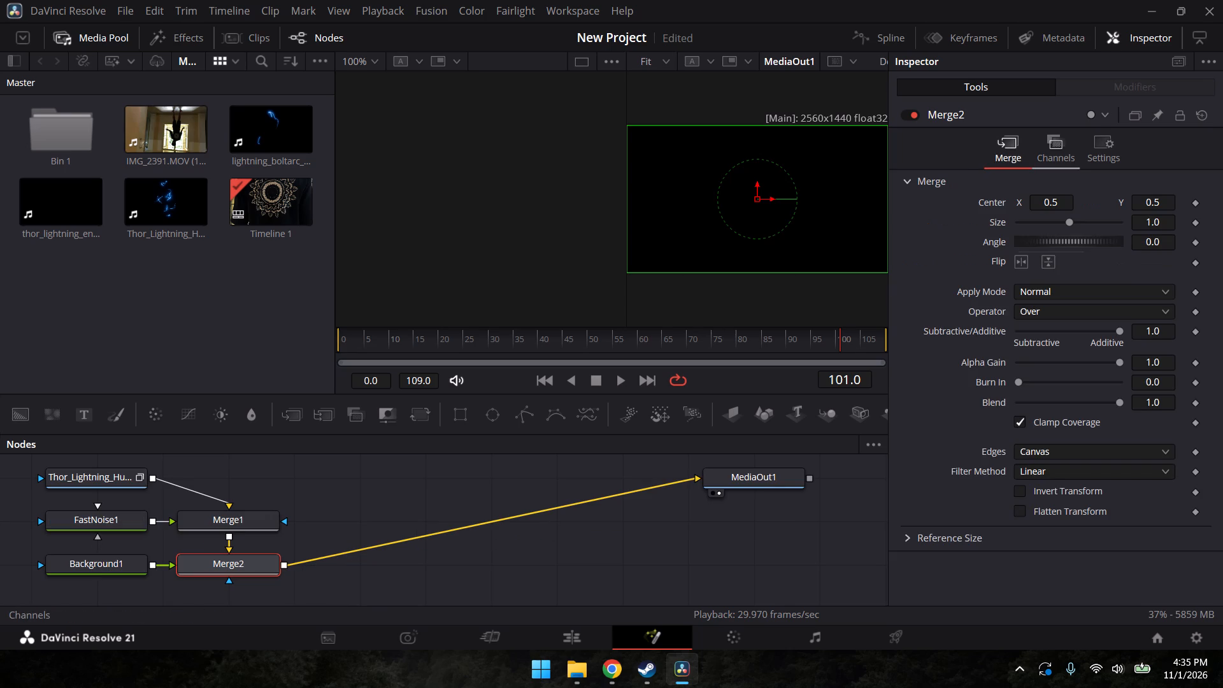
Close DaVinci Resolve without saving the changes to New Project.
click(1211, 0)
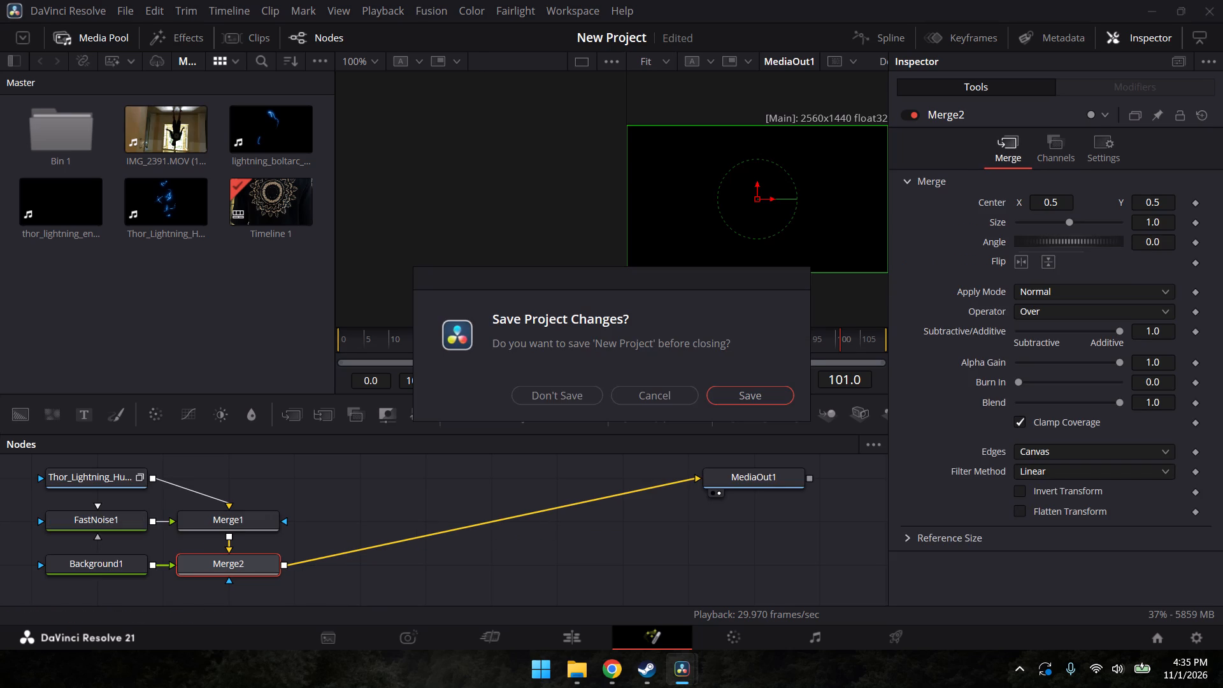
click(671, 392)
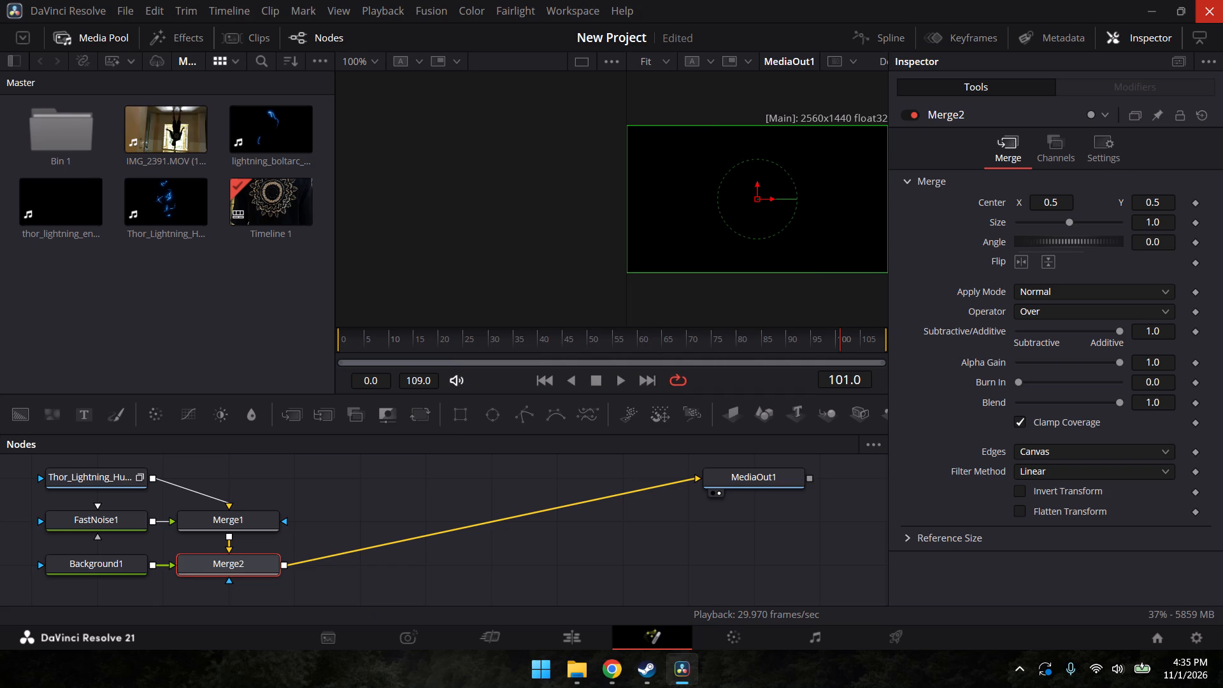
click(1222, 0)
click(552, 389)
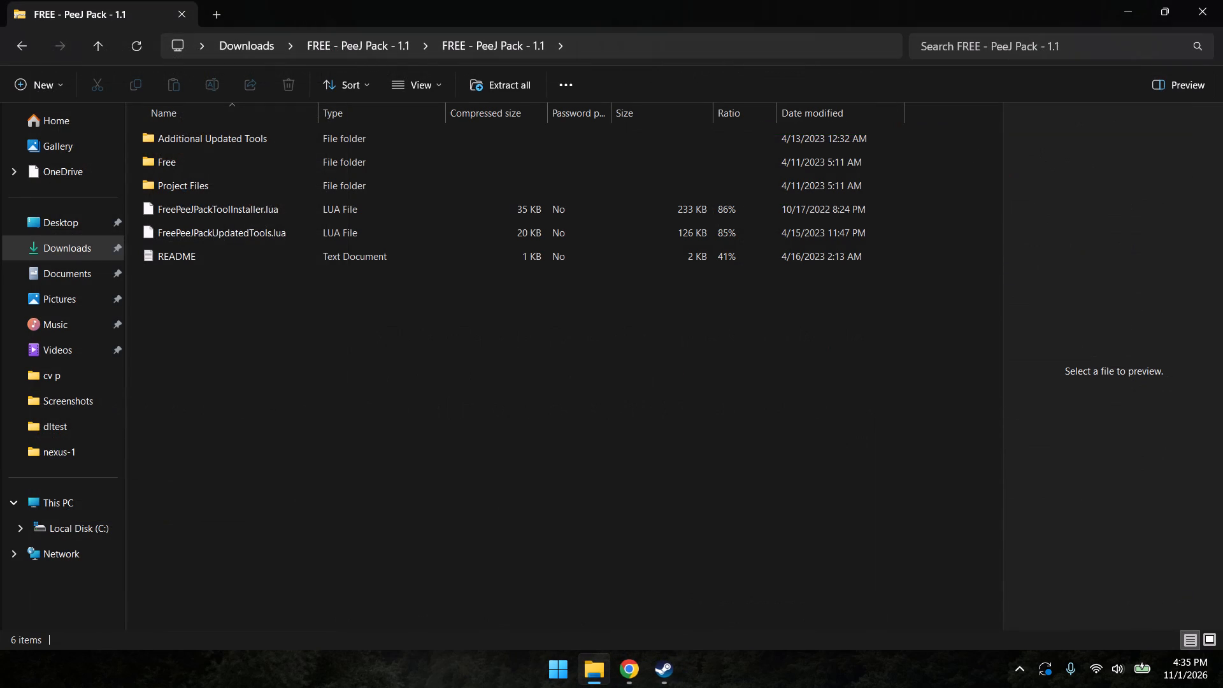
Open the README file from the FREE - PeeJ Pack - 1.1 folder in Notepad and read its contents and installation notes.
click(506, 264)
click(505, 261)
click(504, 253)
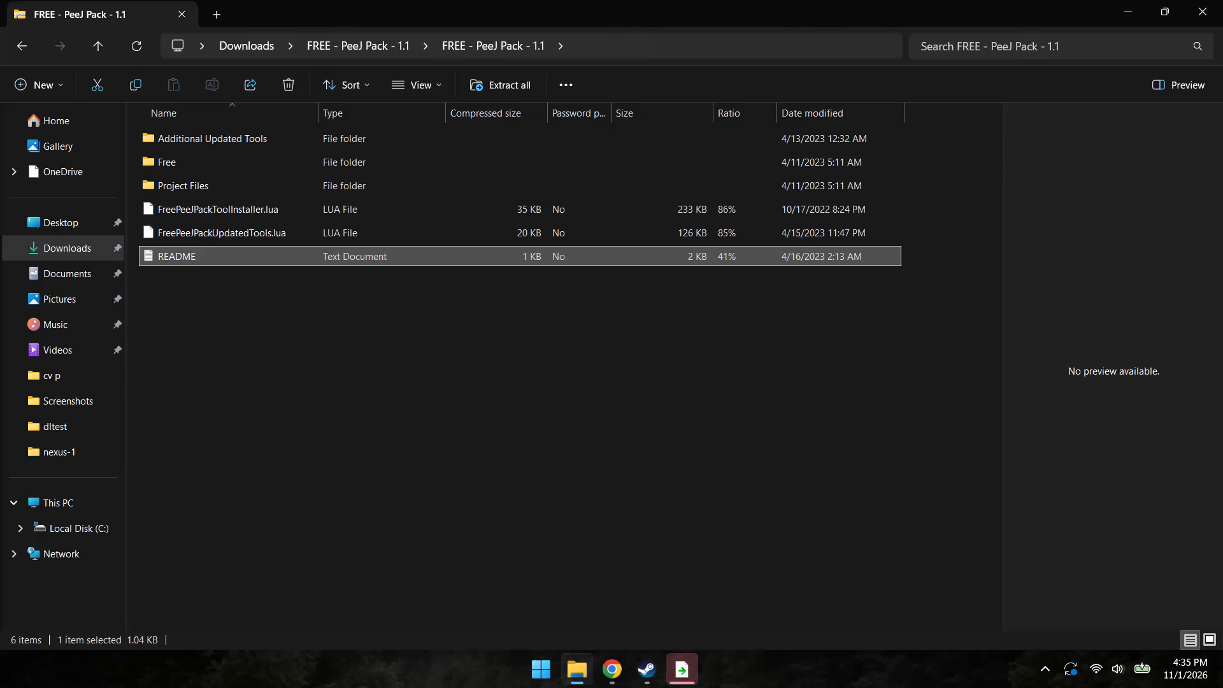
click(687, 668)
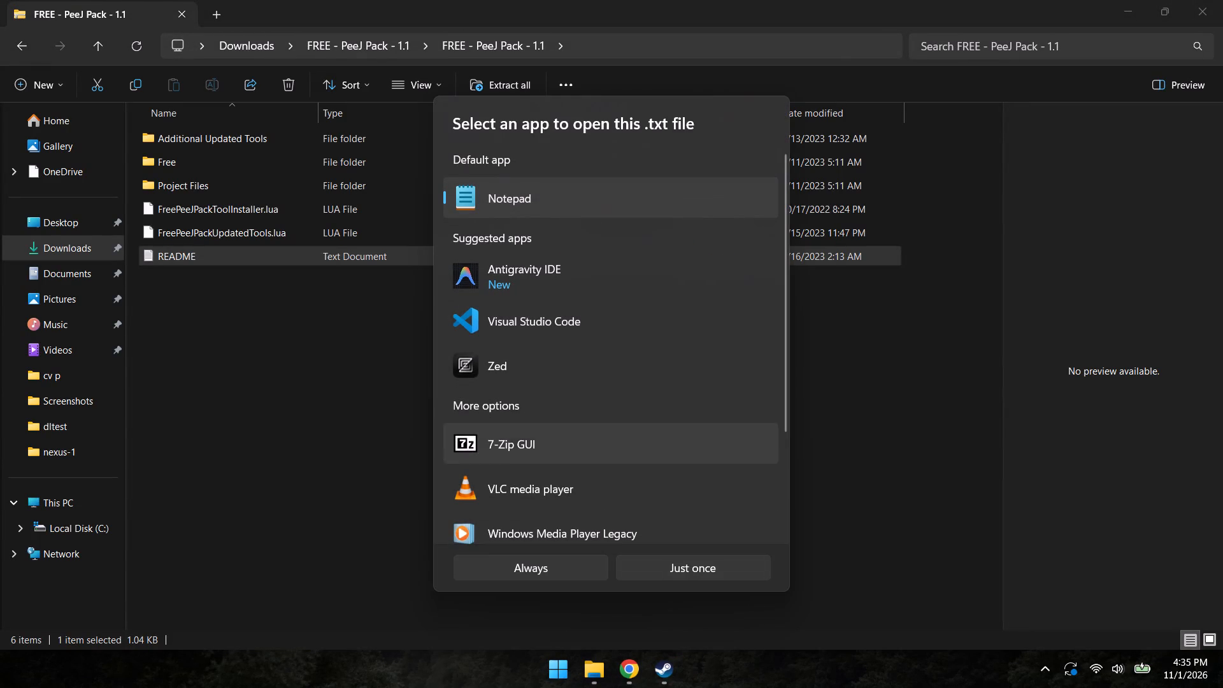
click(627, 571)
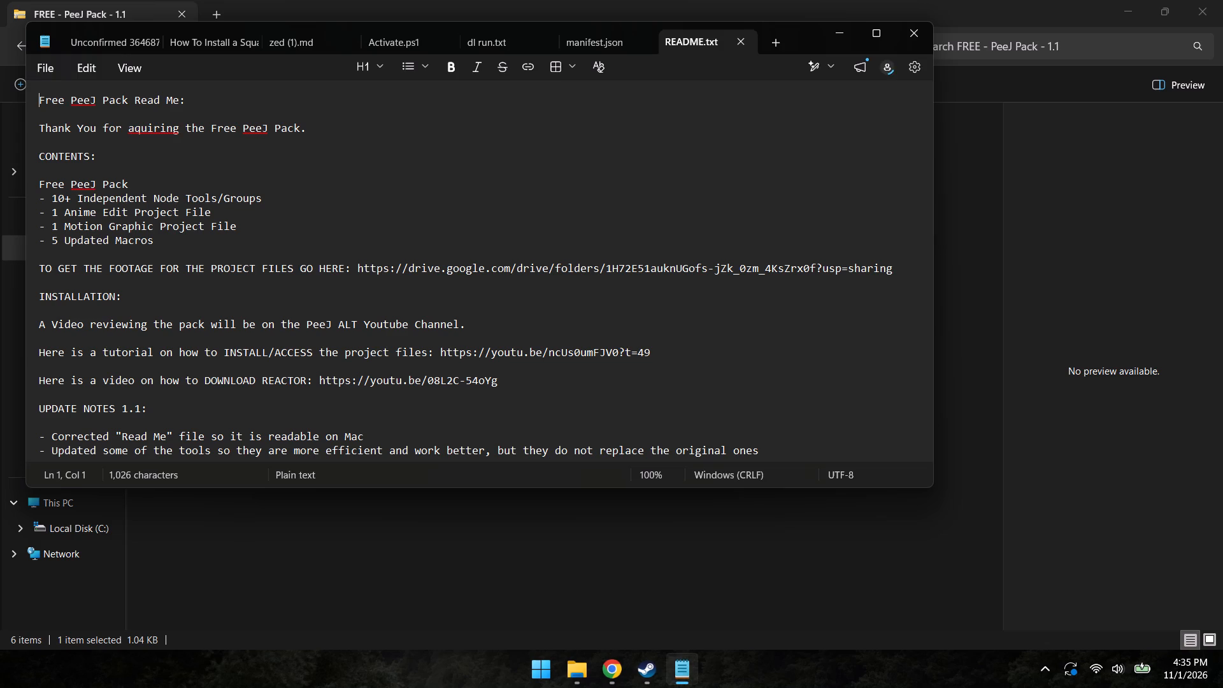
scroll(487, 438, down, 8)
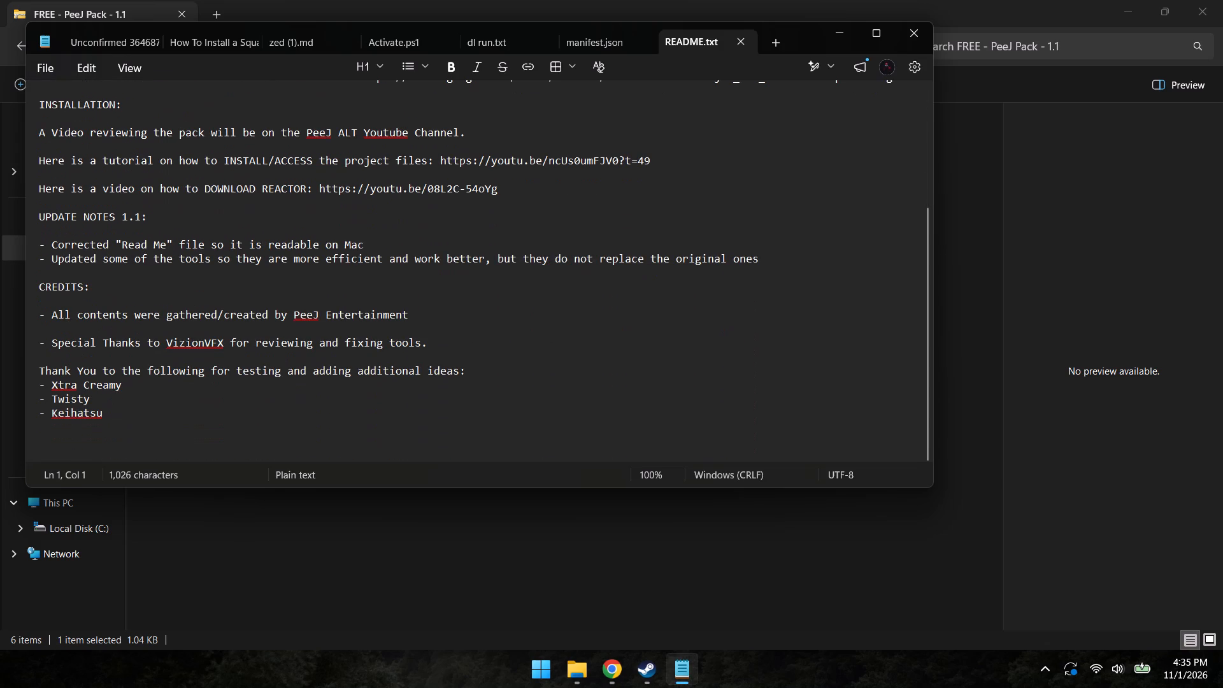
Close the README and examine the pack's Free and Project Files folders, including the smoqi mograph comp subfolder.
click(913, 33)
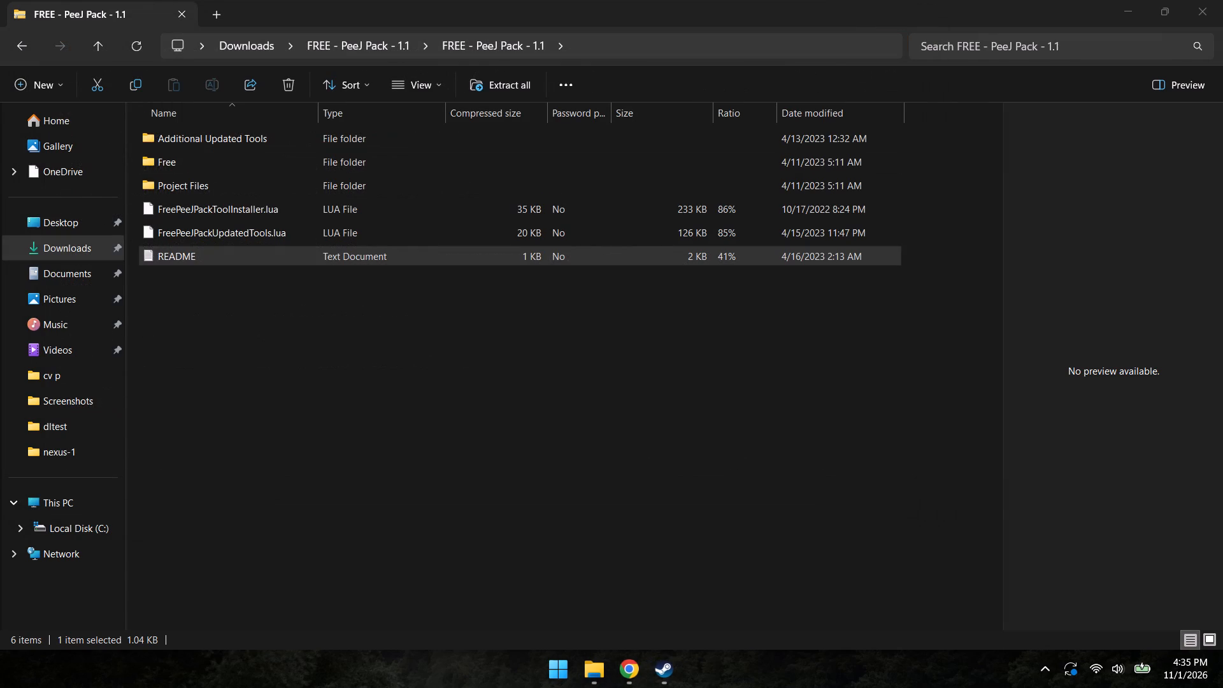
double_click(436, 155)
click(468, 214)
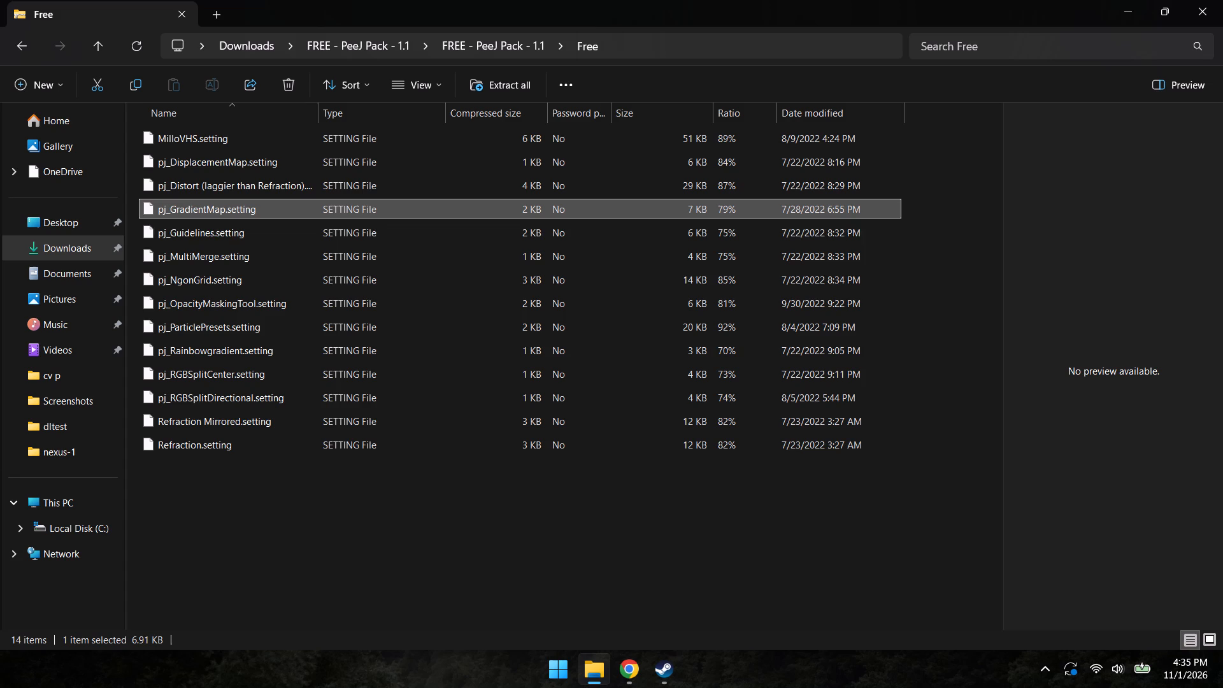
scroll(489, 261, down, 2)
click(491, 354)
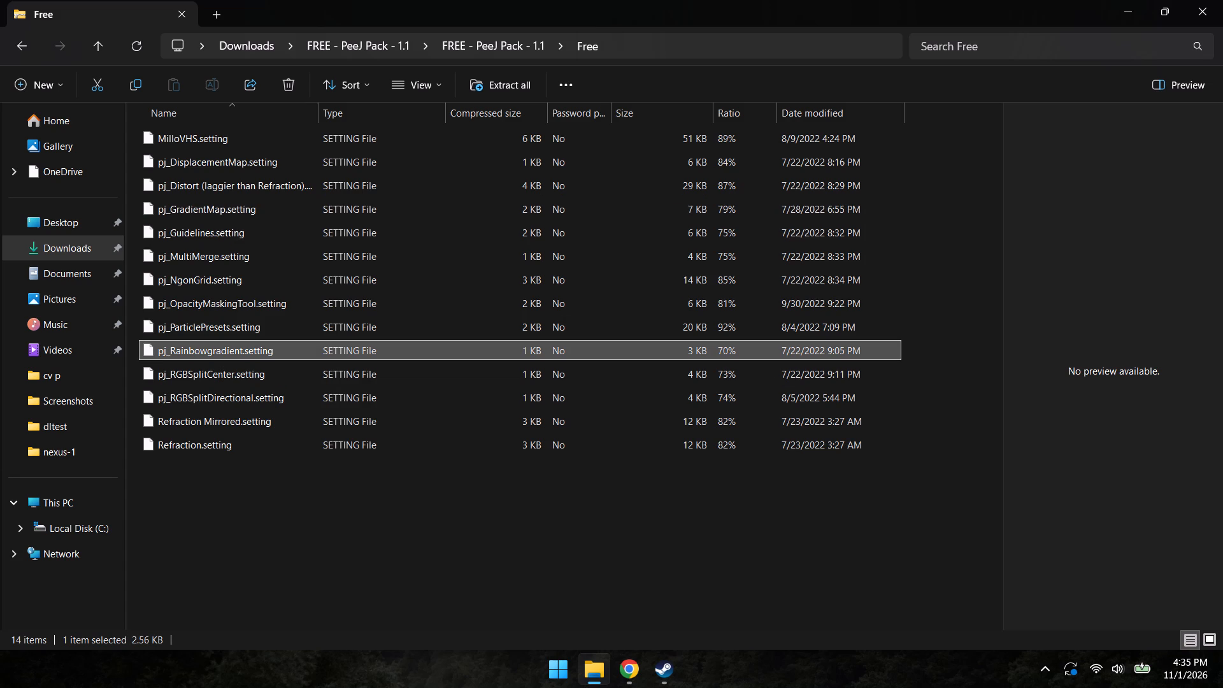
click(483, 351)
click(352, 198)
double_click(345, 182)
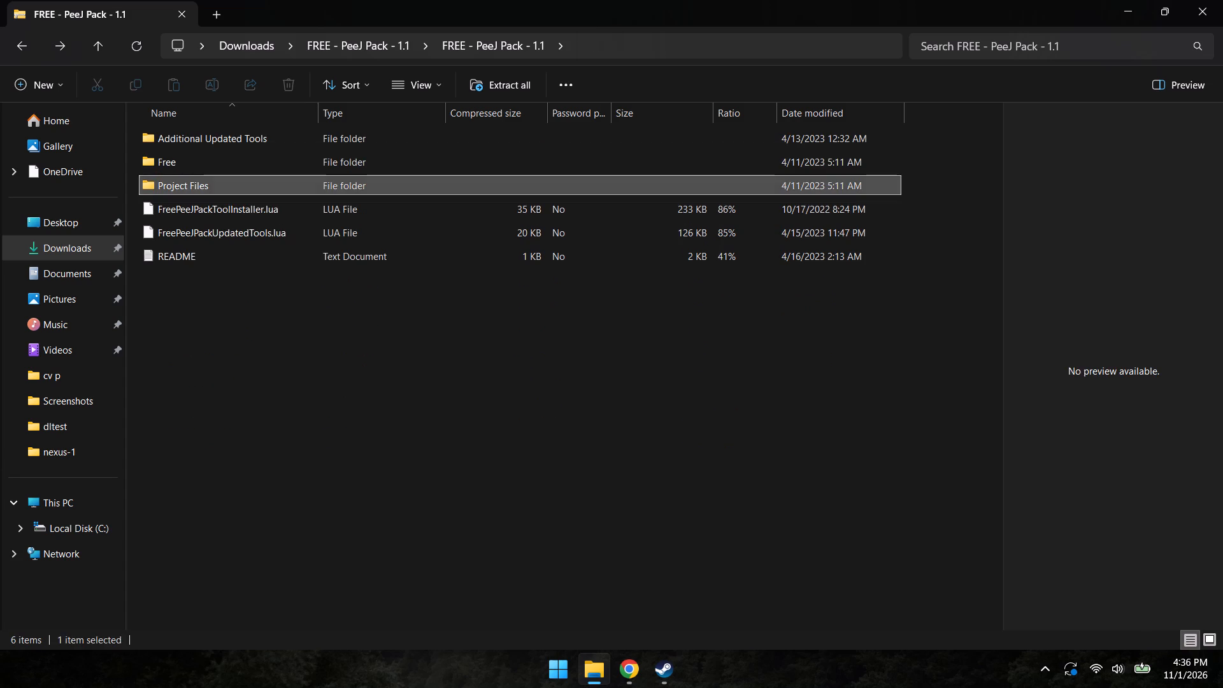
click(373, 136)
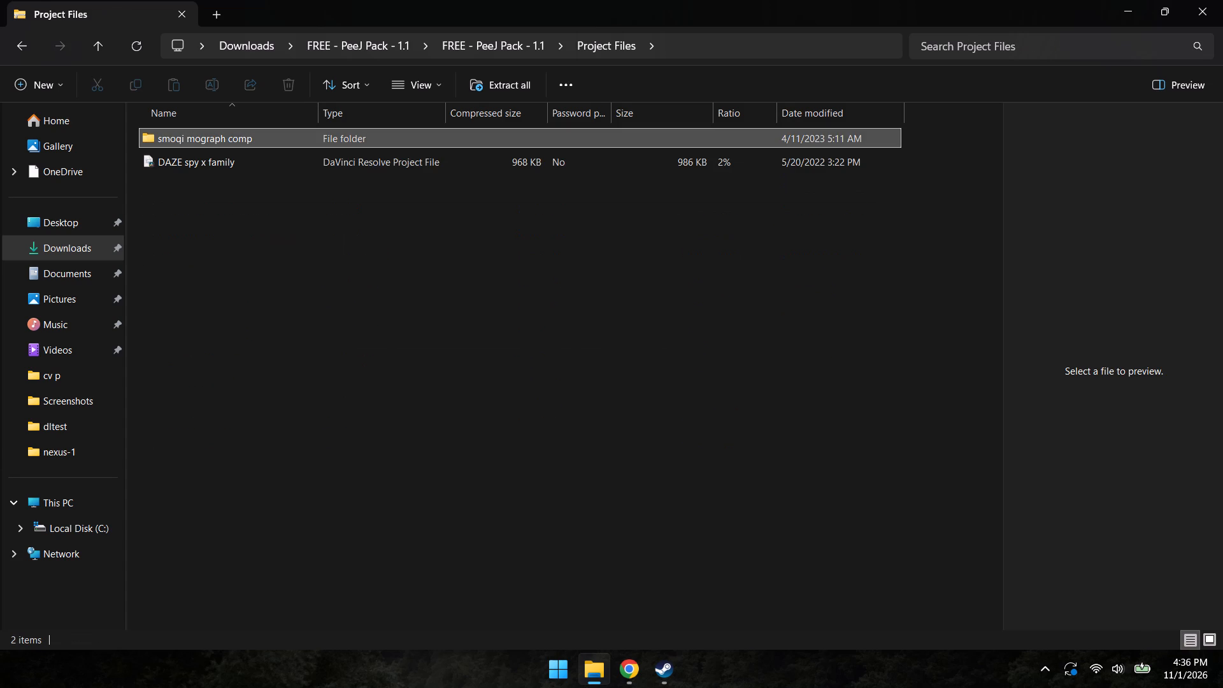
double_click(373, 136)
triple_click(373, 136)
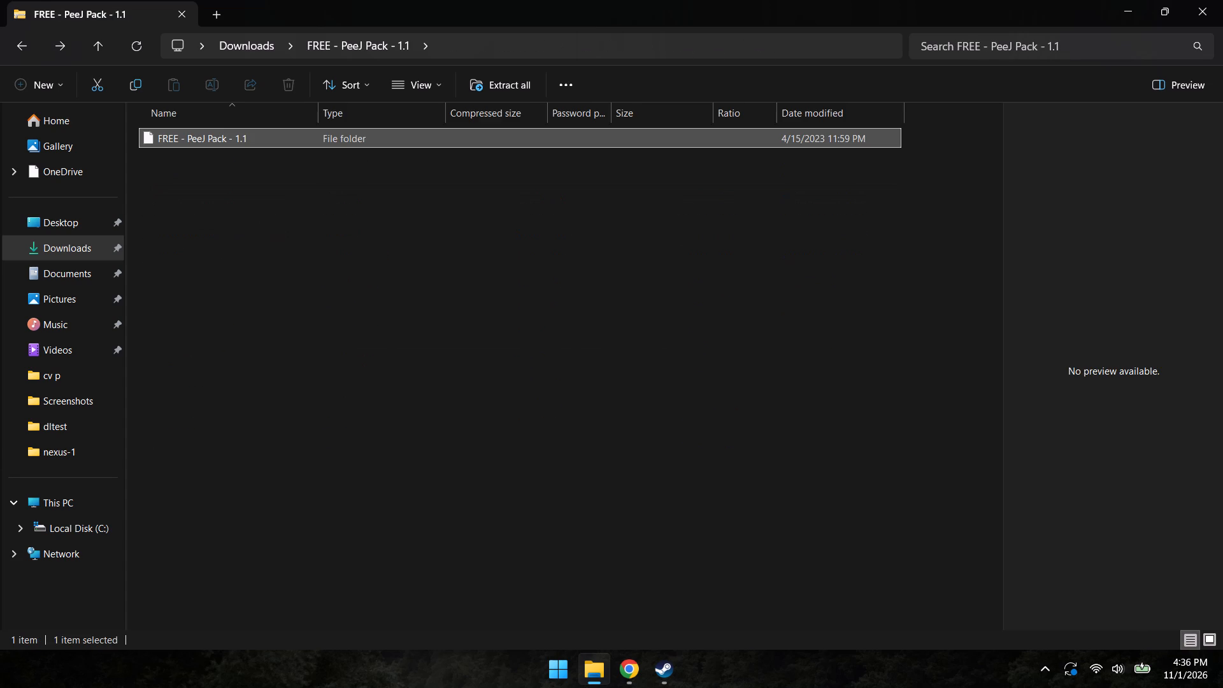